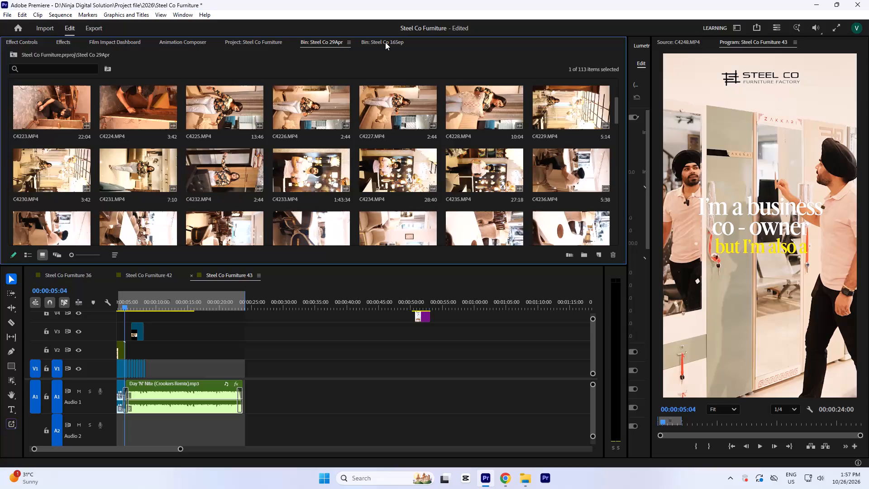
Open the Steel Co 16Sep bin and preview the Steel Co Furniture 43 sequence from about 00:00:01:26.
click(385, 42)
click(127, 311)
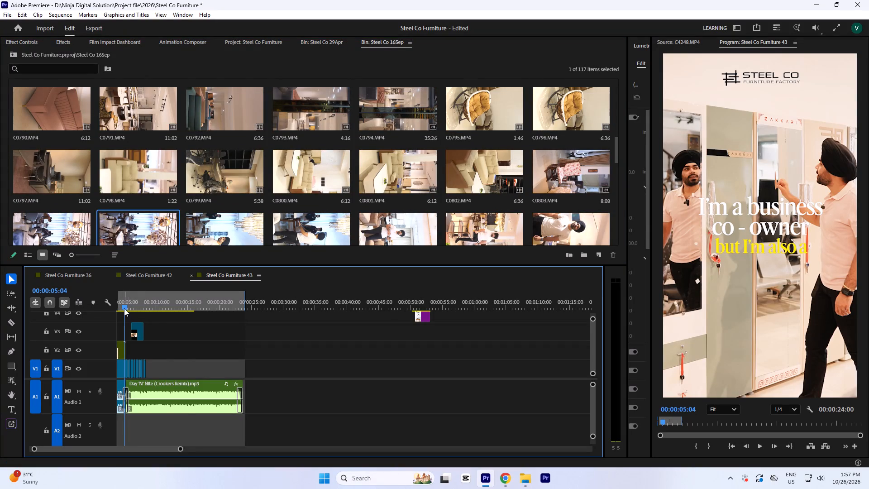
key(equal)
key(equal)
key(equal)
key(equal)
key(minus)
click(187, 305)
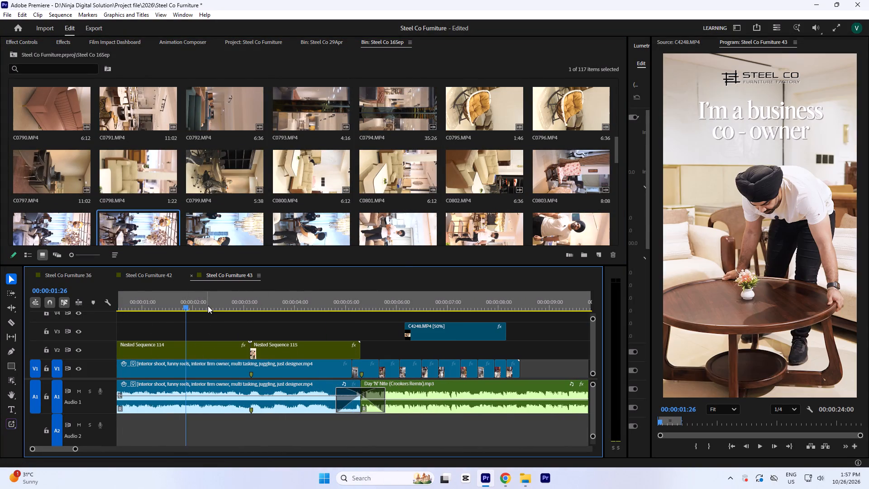
key(space)
key(space)
Lower the system volume to 33, checking the loudness with a short sequence playback.
click(822, 482)
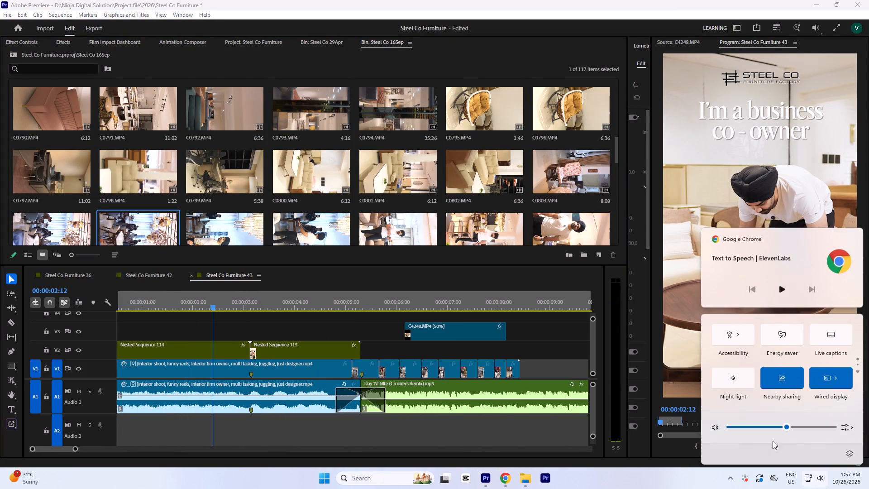
drag(774, 420, 768, 424)
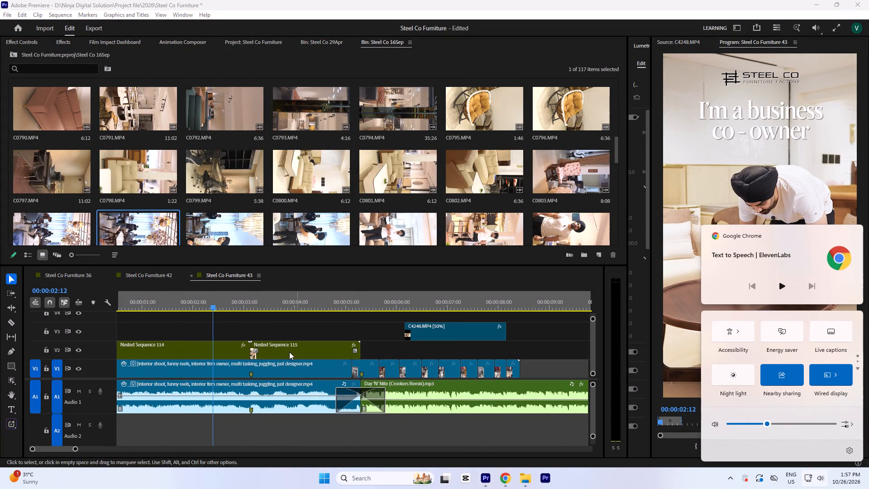
click(225, 309)
key(space)
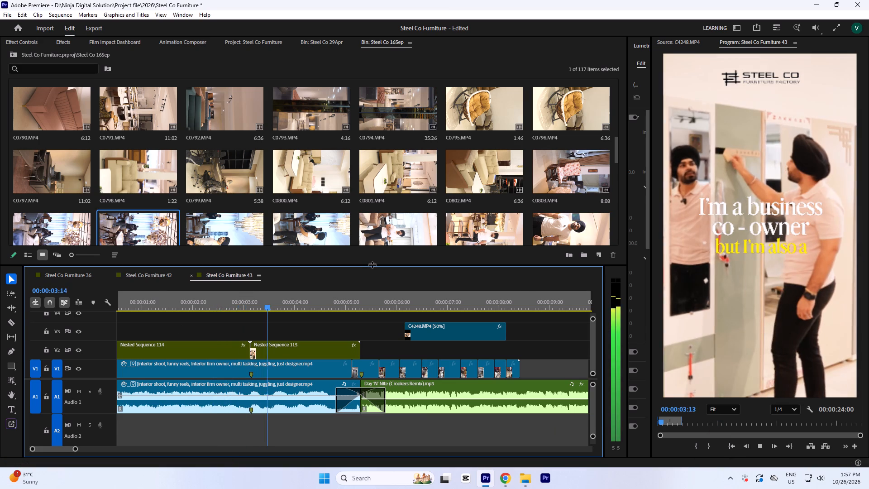
key(space)
click(815, 481)
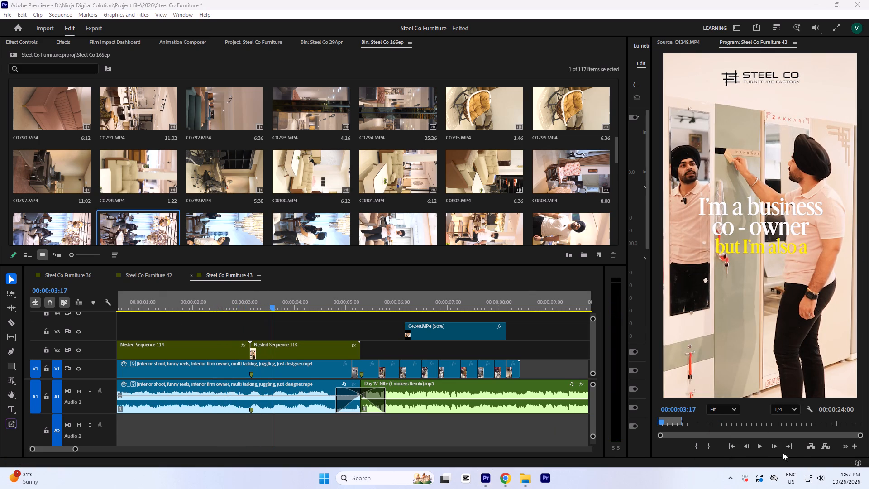
click(823, 477)
click(766, 426)
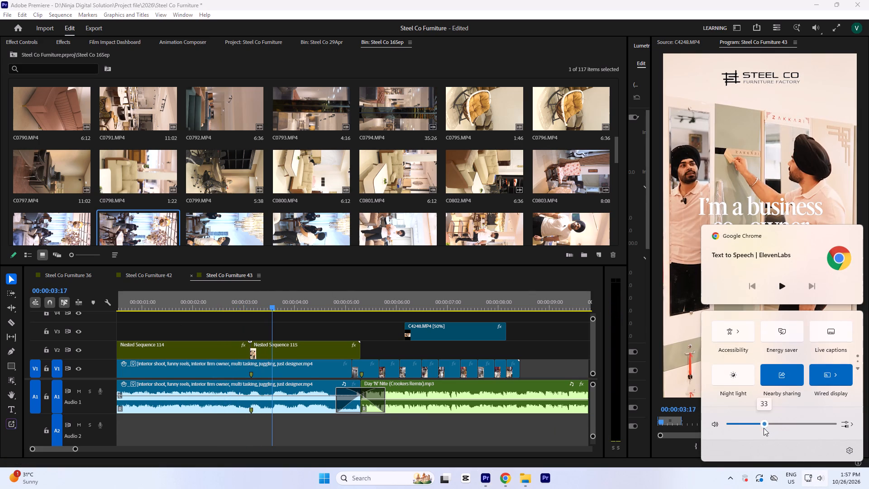
Play the sequence across the cut from Nested Sequence 114 to Nested Sequence 115 to review the text overlay.
click(230, 305)
key(space)
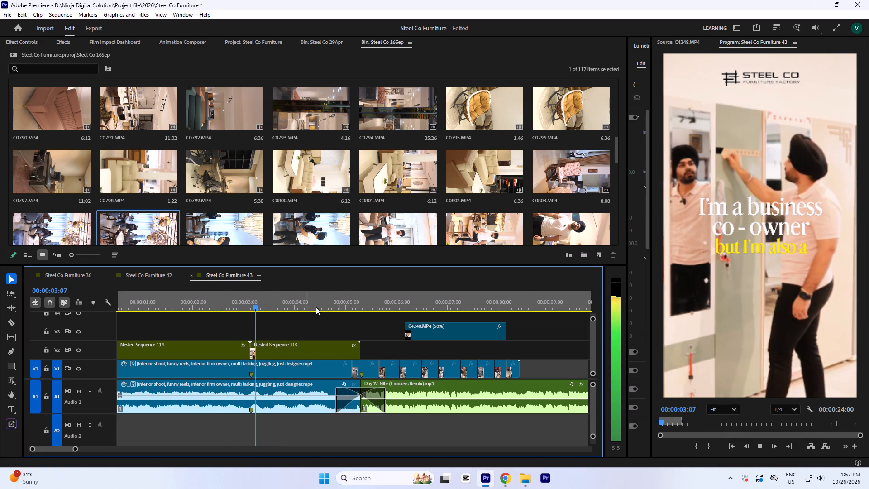
key(space)
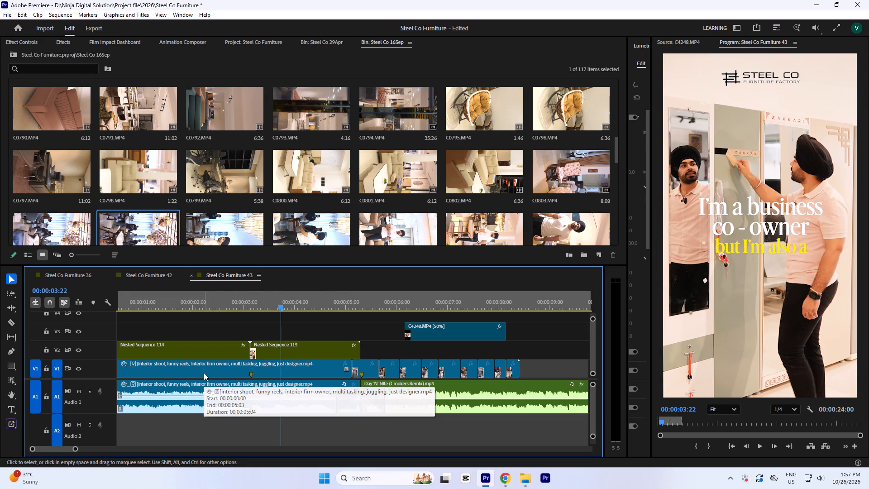
key(space)
key(space)
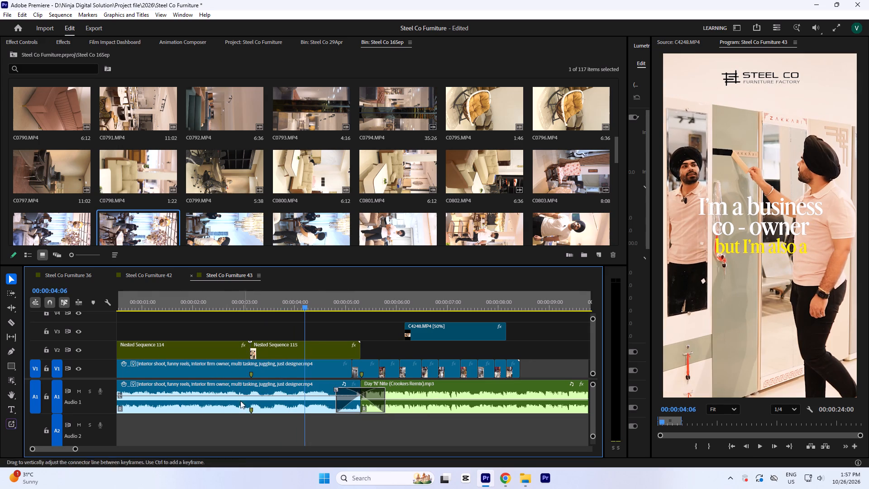
Apply a single Drop Shadow effect to the second Business Co-Owner Typography Poster clip on V6.
click(318, 297)
key(grave)
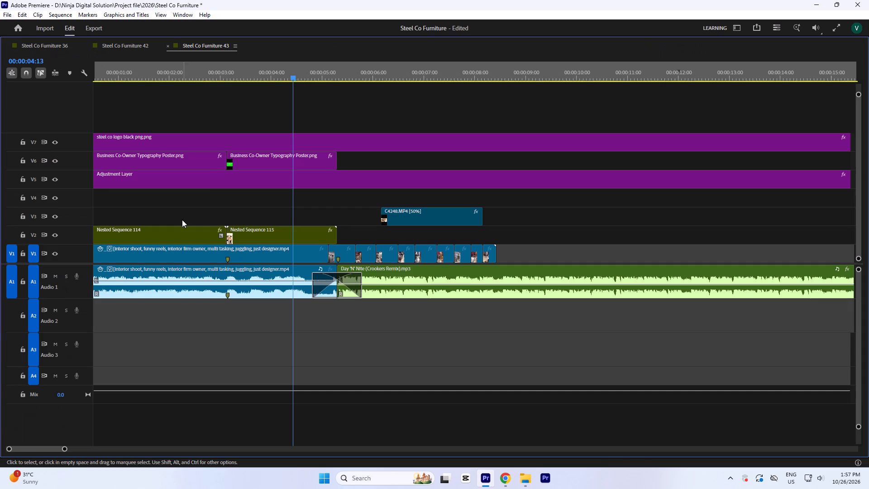
click(254, 164)
key(grave)
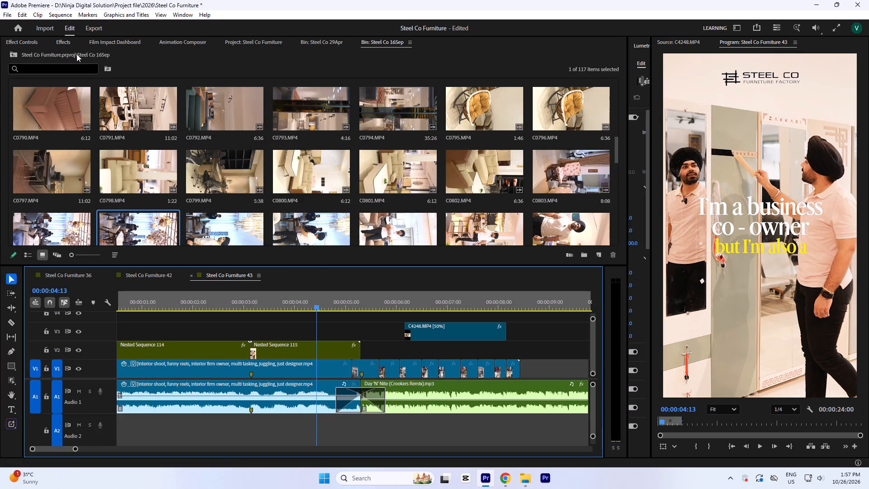
click(57, 42)
drag(57, 58, 0, 58)
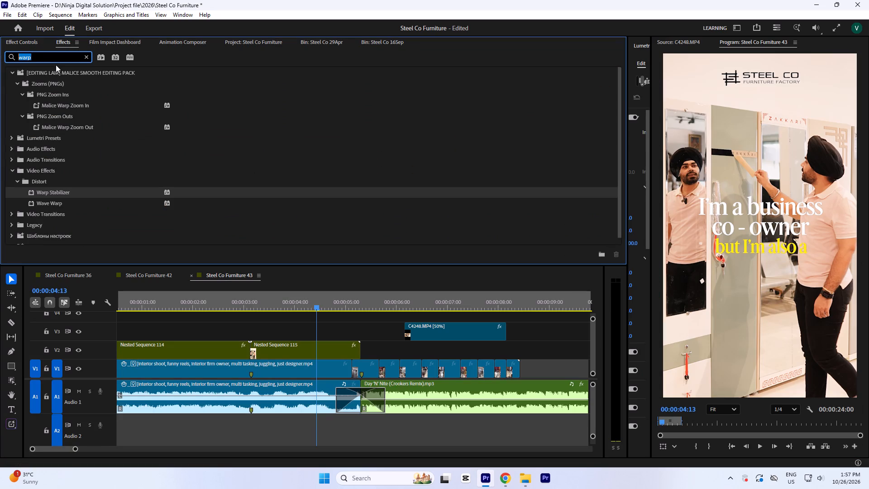
text(drop)
key(space)
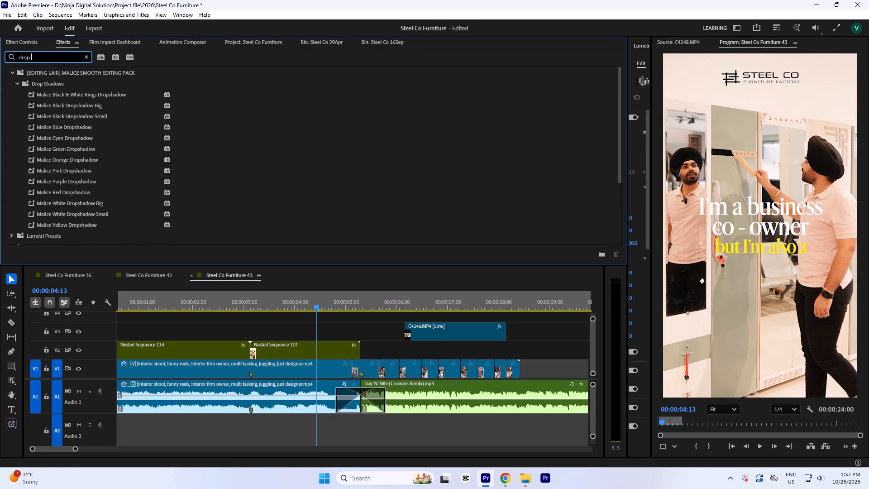
text(shado)
scroll(58, 143, down, 6)
scroll(112, 189, down, 2)
double_click(57, 220)
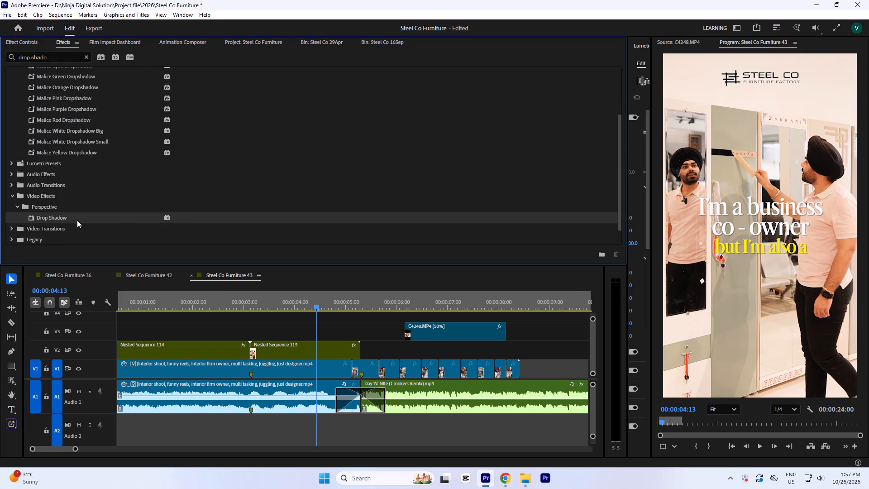
double_click(77, 220)
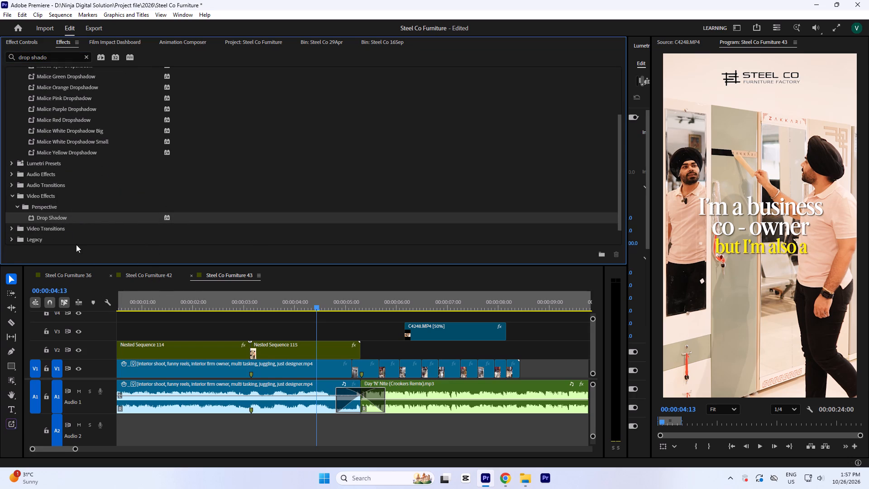
key(ctrl+z)
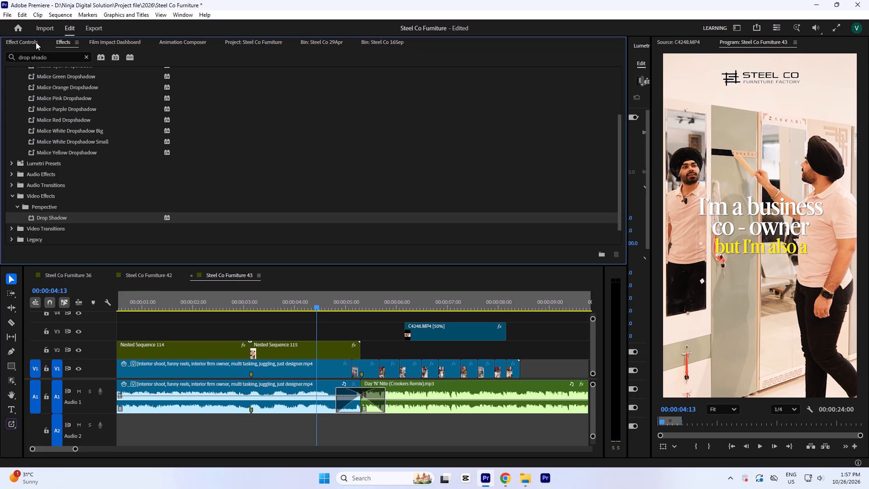
Raise the Drop Shadow opacity on the second typography clip to about 64%.
click(34, 42)
scroll(321, 176, down, 6)
scroll(121, 197, down, 6)
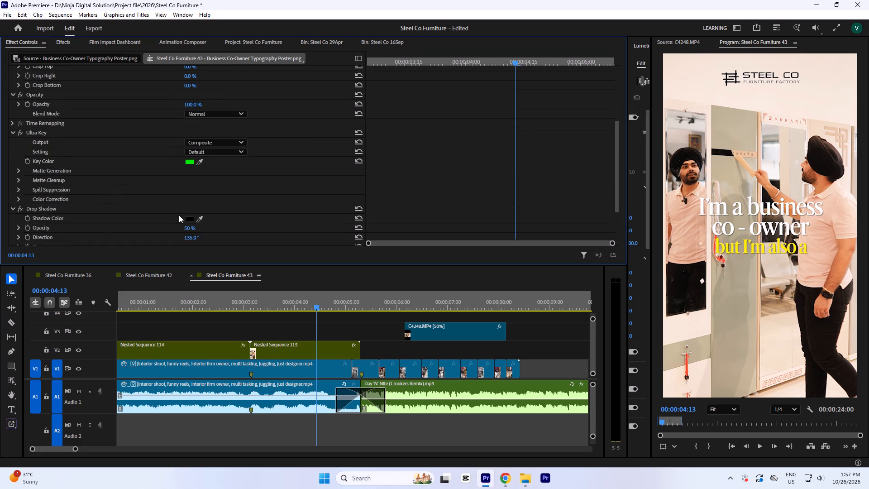
drag(187, 229, 183, 219)
drag(183, 219, 180, 209)
drag(180, 209, 179, 208)
Move the second typography clip down to a vertical position of 1292 and scale it to 109.
scroll(501, 179, up, 20)
scroll(501, 179, up, 5)
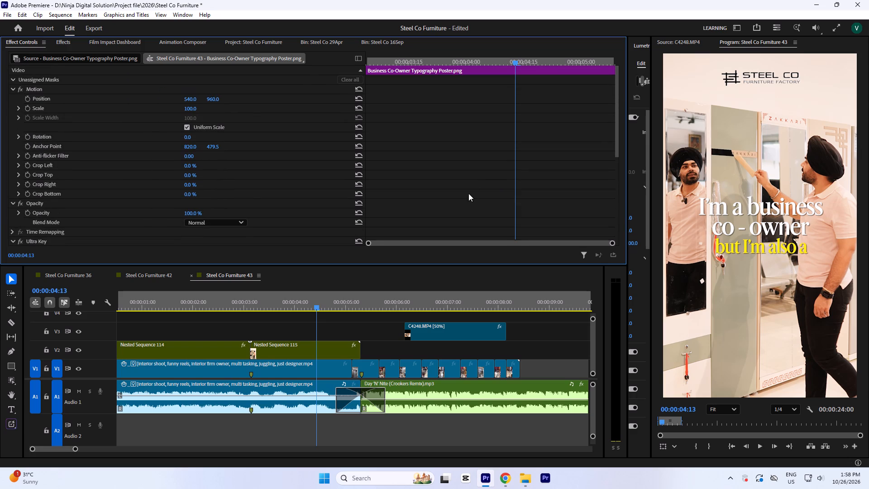
drag(211, 96, 213, 41)
drag(189, 108, 189, 105)
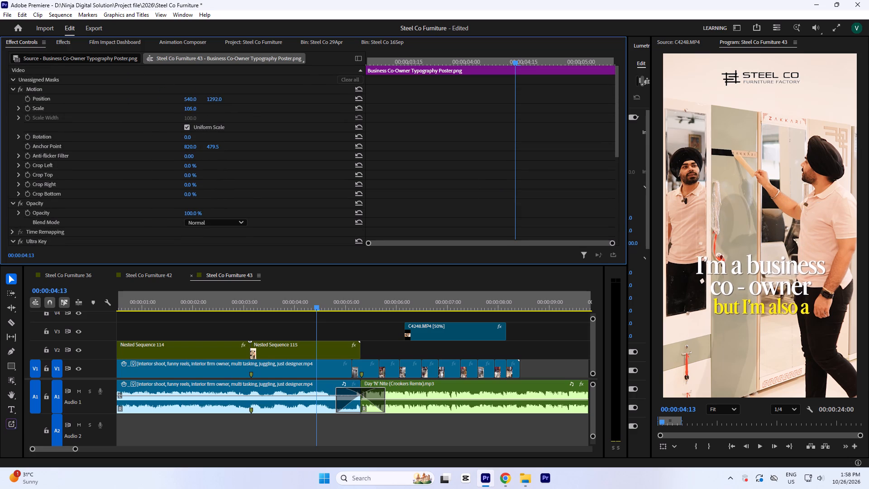
drag(189, 105, 189, 104)
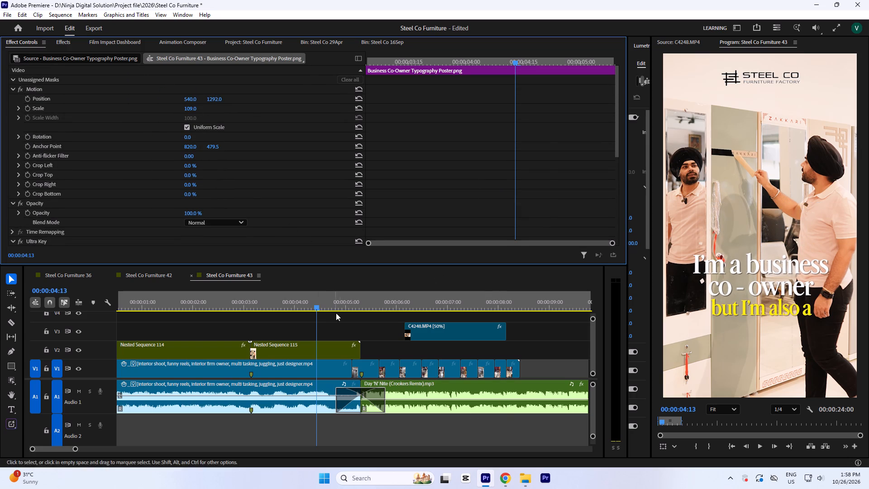
Check the repositioned text at 00:00:04:21 and save the project.
click(332, 297)
key(ctrl+s)
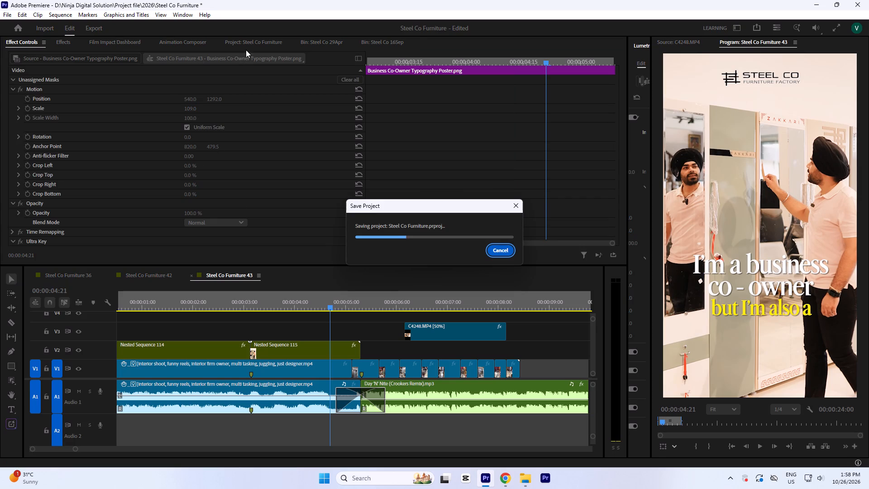
Import the Black-Shadow-PNG-Picture image into the project and place it on V4, starting where Nested Sequence 115 begins.
click(248, 43)
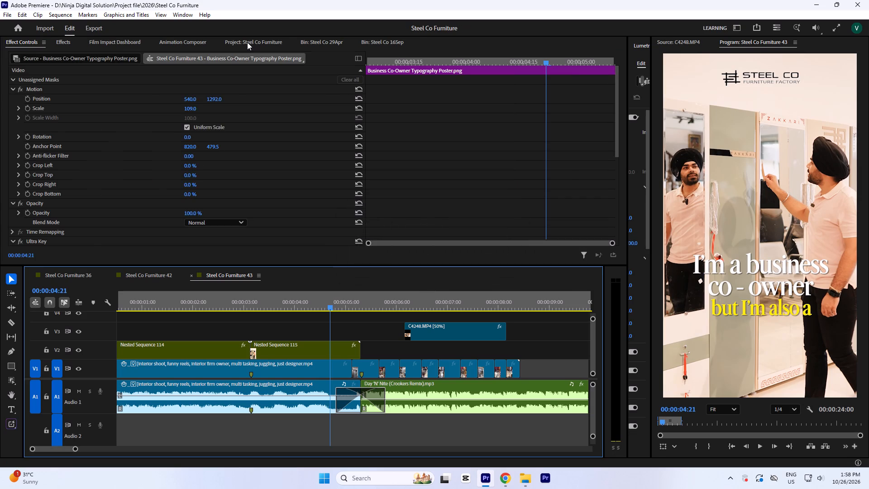
click(247, 42)
scroll(351, 201, down, 3)
double_click(248, 222)
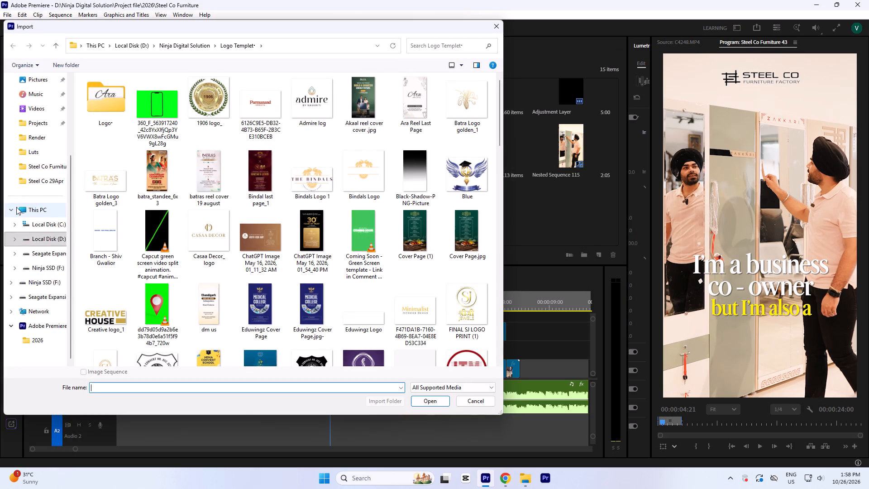
click(406, 171)
key(Return)
drag(127, 206, 147, 220)
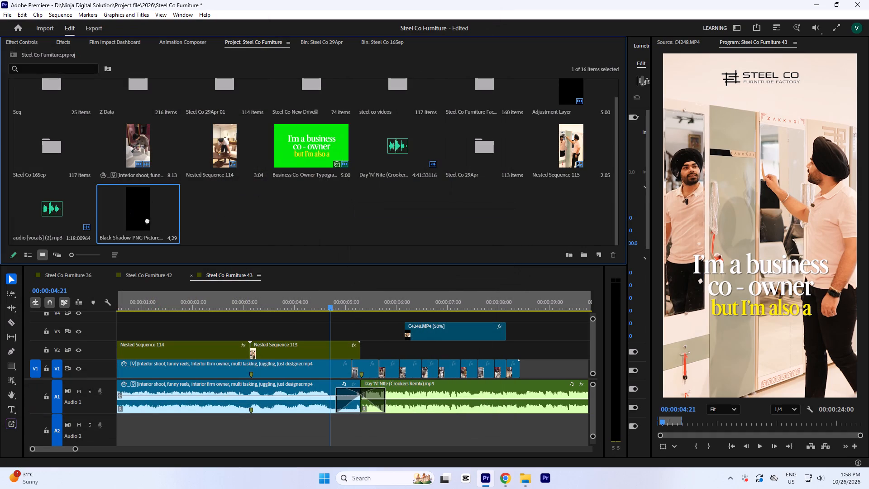
drag(147, 220, 252, 319)
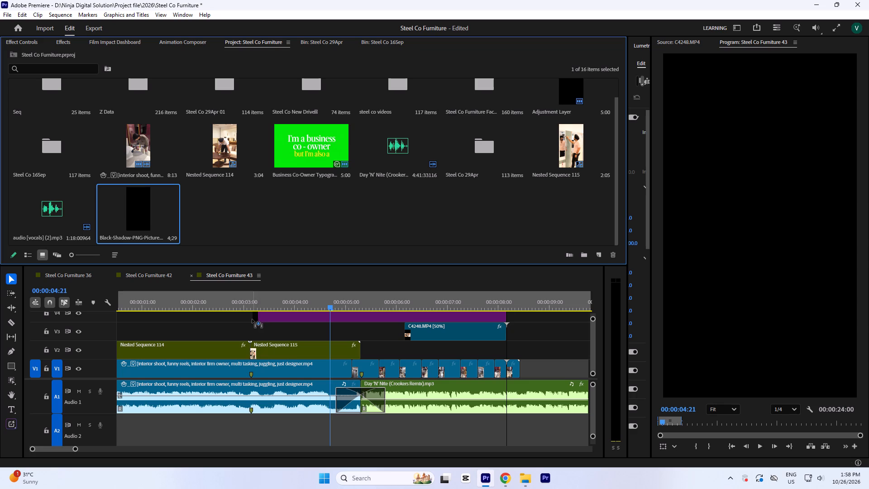
drag(252, 319, 249, 320)
Rotate the black shadow clip on V4, trying -90° first and settling on 180°.
click(307, 319)
click(320, 300)
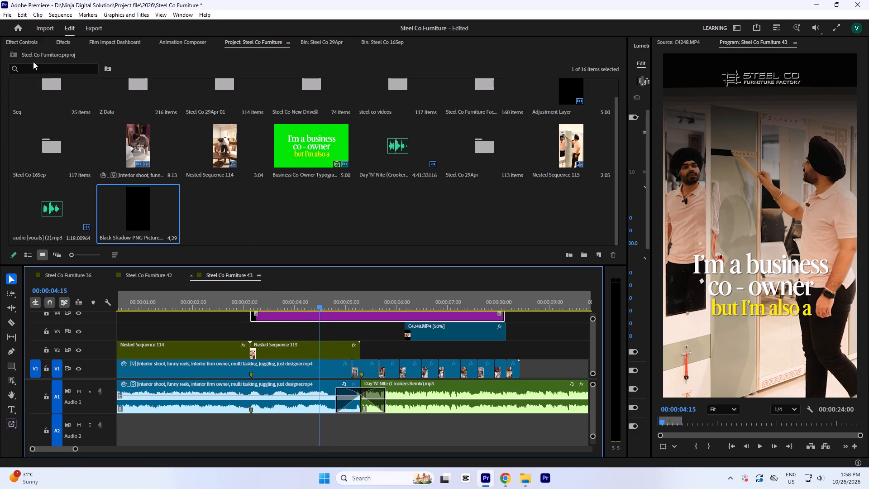
click(21, 44)
click(190, 138)
key(minus)
key(9)
key(0)
click(485, 123)
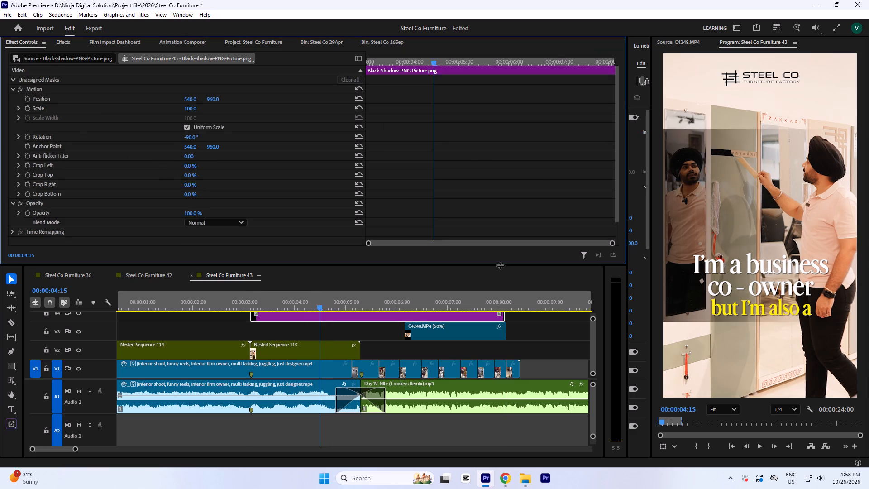
click(191, 134)
key(1)
key(8)
key(0)
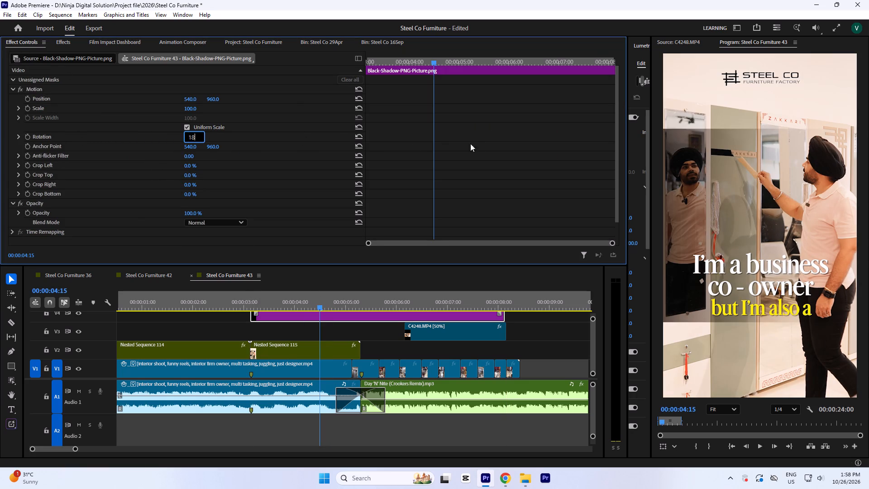
click(477, 143)
Set the black shadow clip's vertical position to 1212 and check the frame at 00:00:03:19.
drag(212, 101, 214, 54)
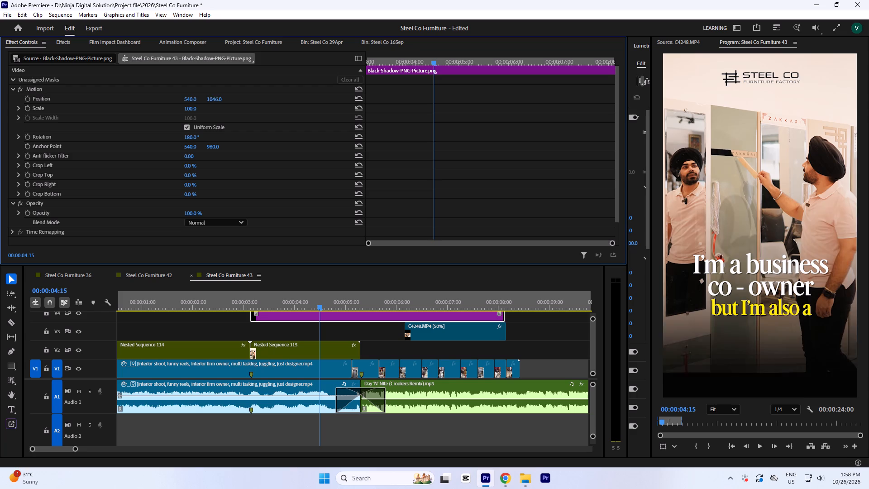
drag(214, 54, 213, 92)
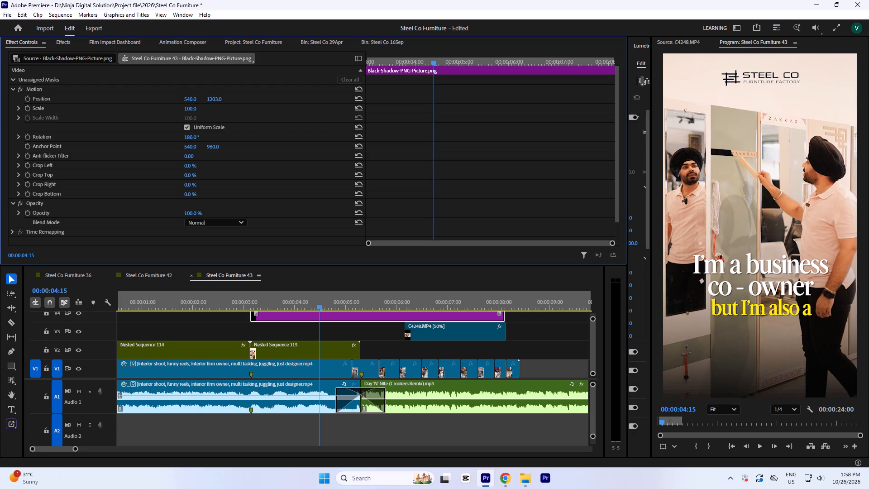
drag(213, 92, 214, 88)
click(277, 302)
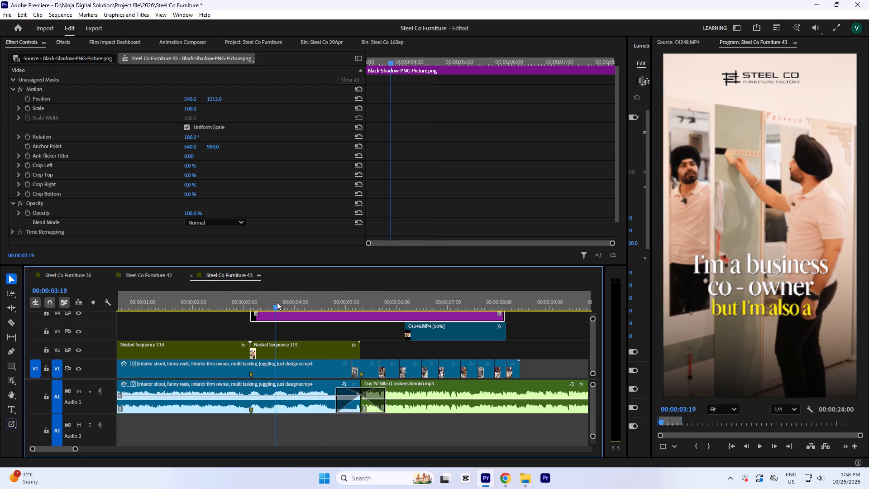
Trim the end of the black shadow clip on V4 to match the end of Nested Sequence 115.
text(`=)
key(minus)
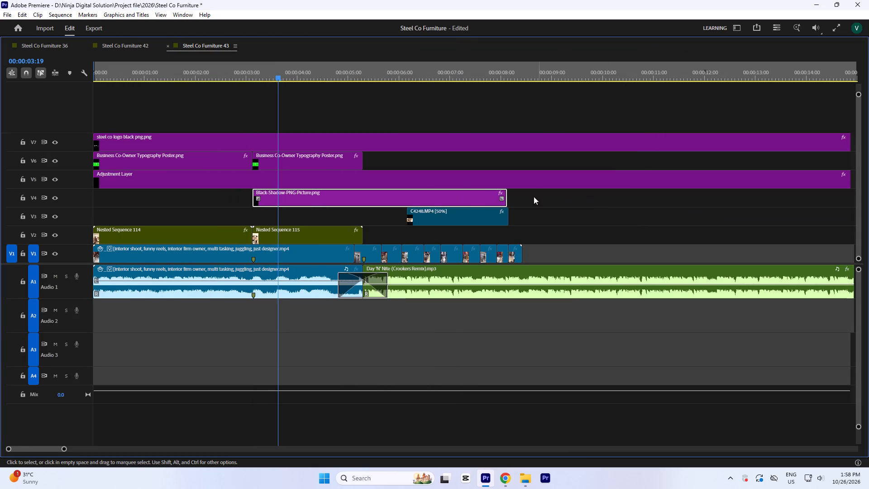
drag(510, 200, 367, 205)
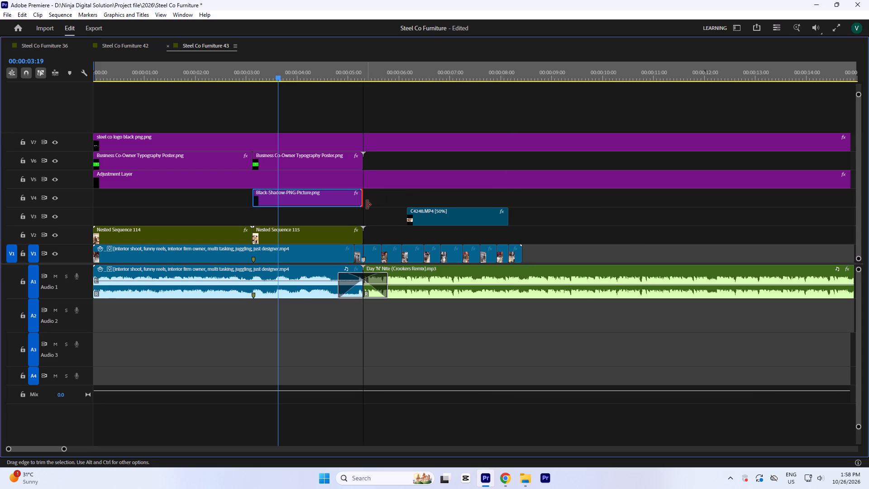
key(grave)
Play the reel from the start, check the shadowed text up to 00:00:05:08, and save the project.
key(Return)
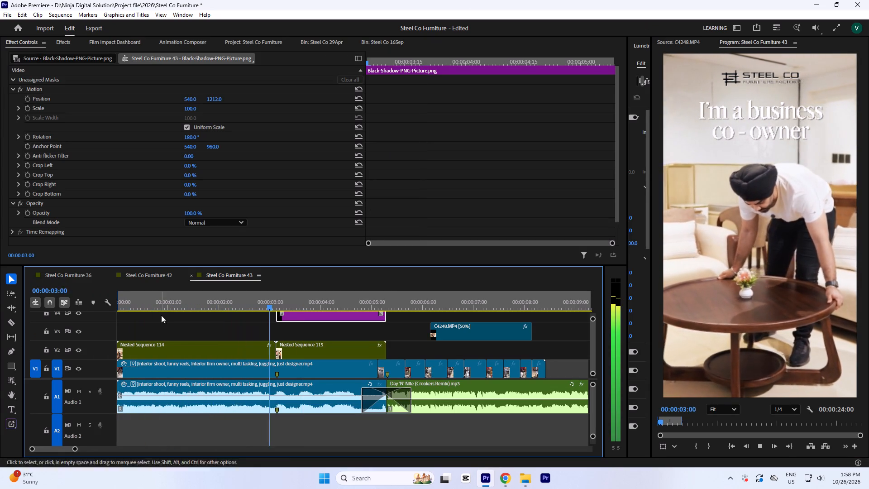
key(space)
key(space)
key(space)
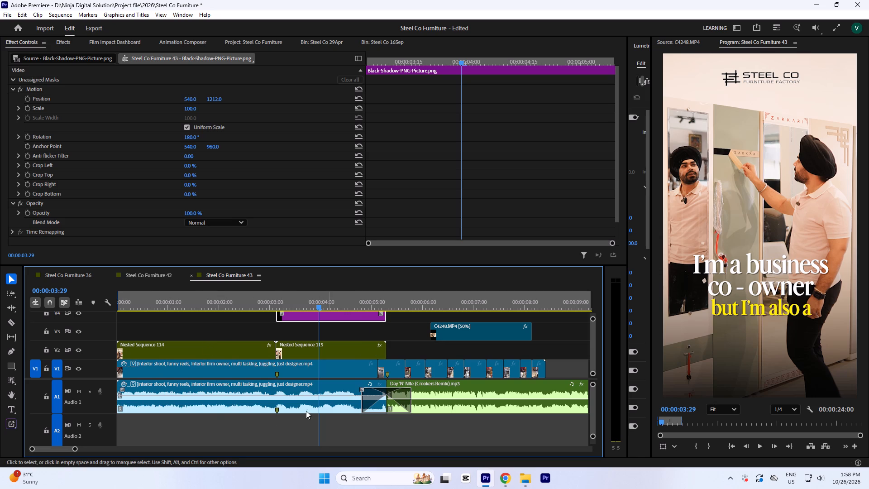
drag(333, 297, 377, 312)
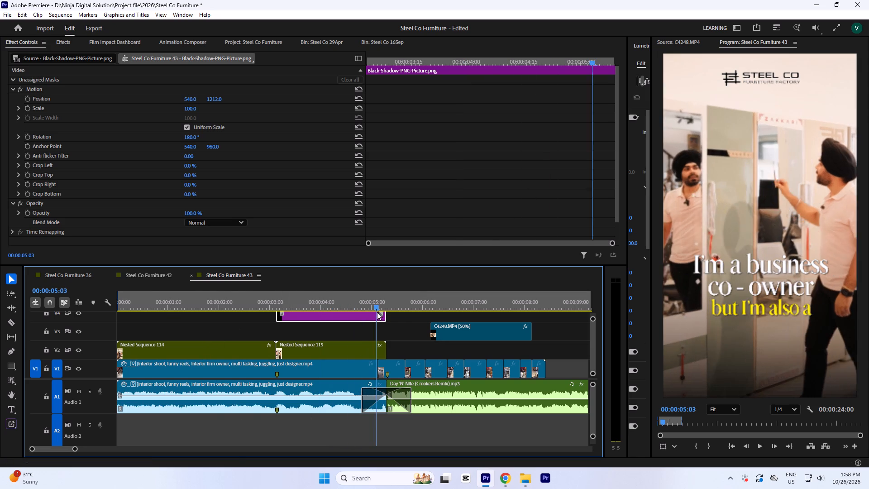
drag(377, 312, 386, 316)
key(ctrl+s)
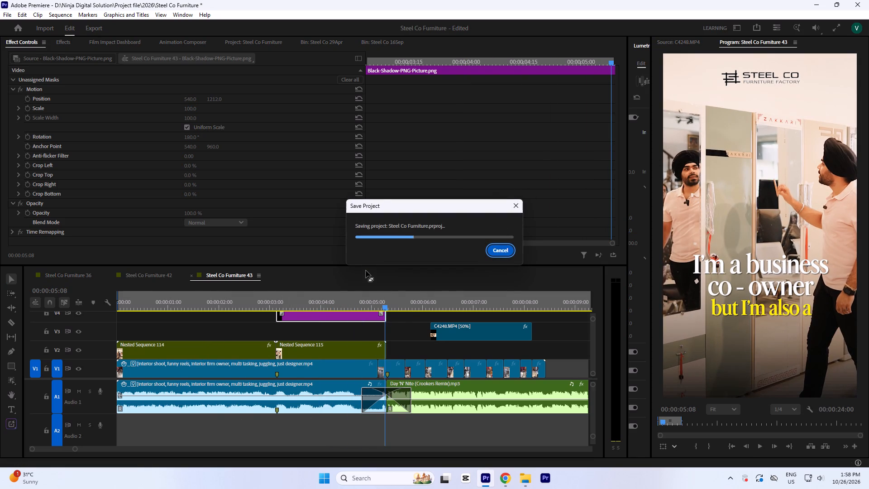
Look over the effect settings of Nested Sequence 115, replay the opening of the reel, and save again.
click(355, 351)
scroll(469, 143, down, 1)
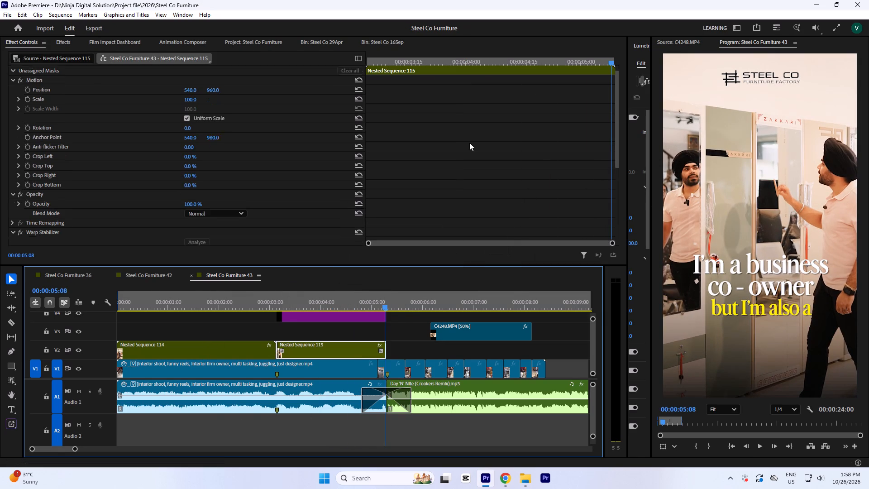
scroll(469, 143, down, 2)
key(Return)
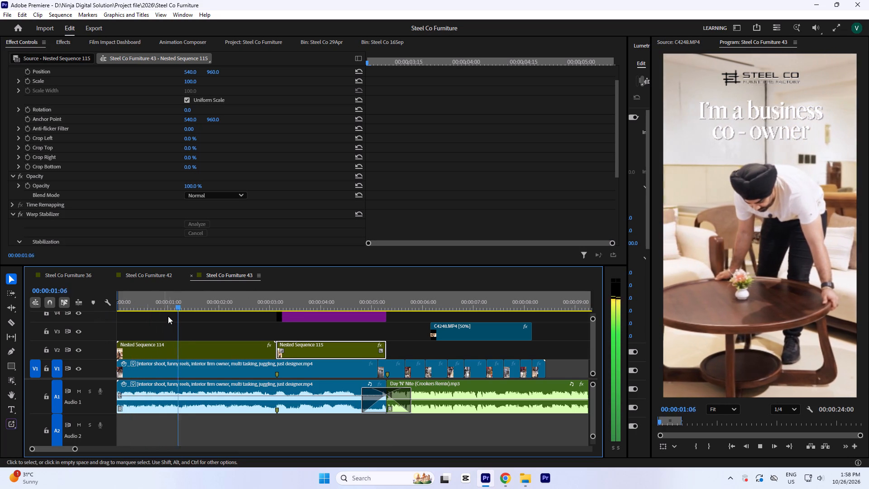
key(space)
key(ctrl+s)
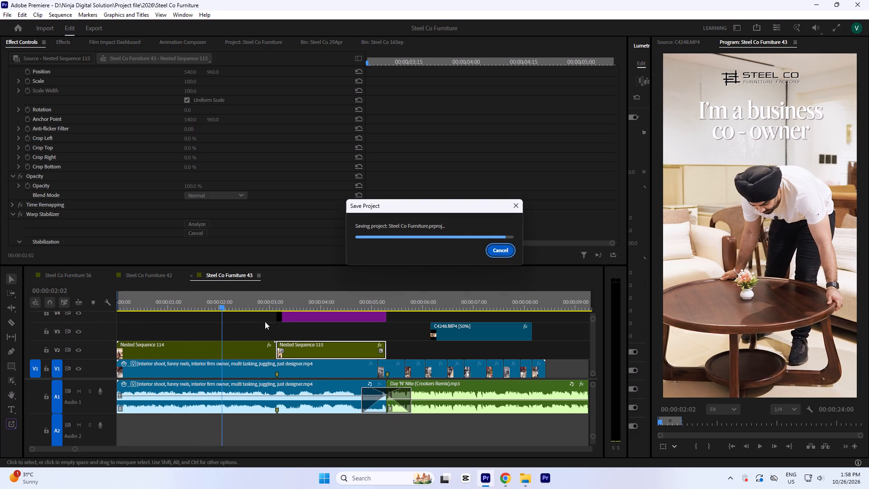
Replay the reel from the start to about 00:00:05:03 while examining the Warp Stabilizer settings of Nested Sequence 114.
key(Return)
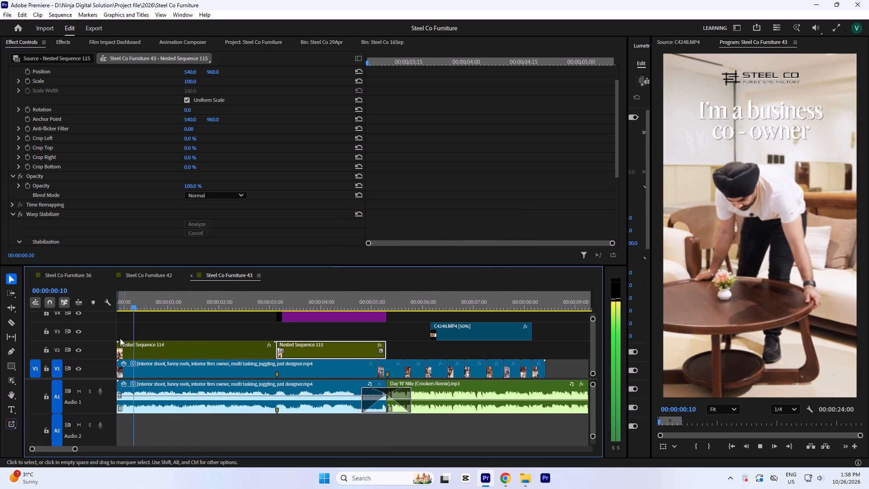
click(180, 357)
scroll(415, 201, down, 5)
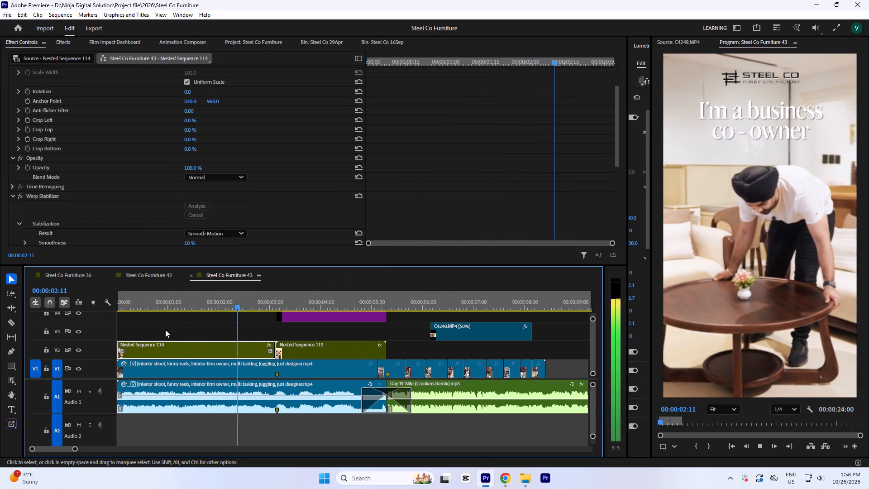
key(space)
key(space)
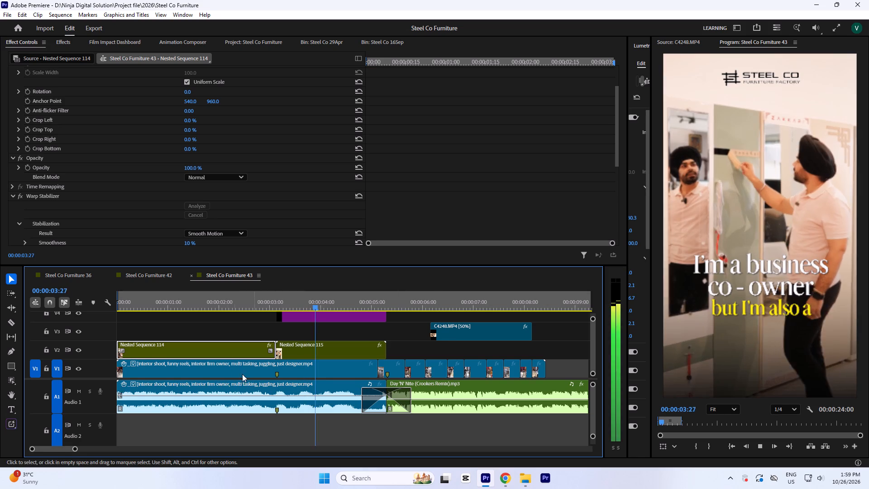
key(space)
key(space)
key(space)
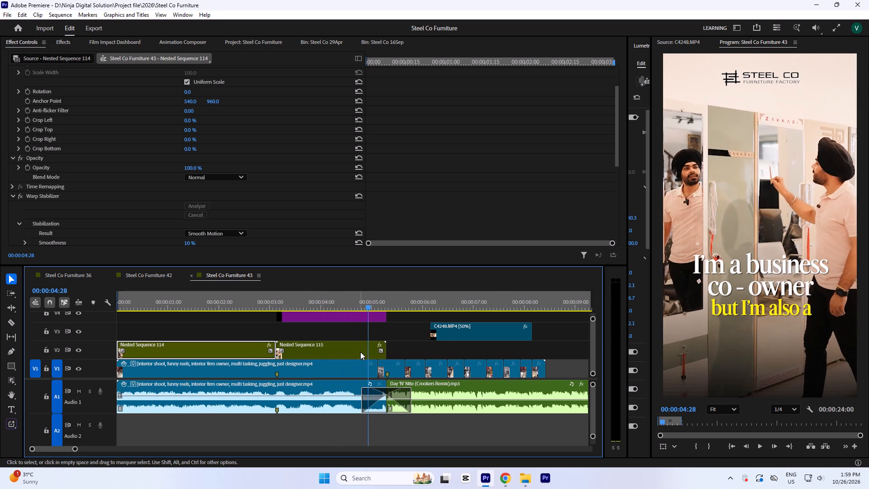
key(space)
key(space)
Enable Position and Scale keyframing on Nested Sequence 115 and move both keyframes to the clip's start.
click(350, 352)
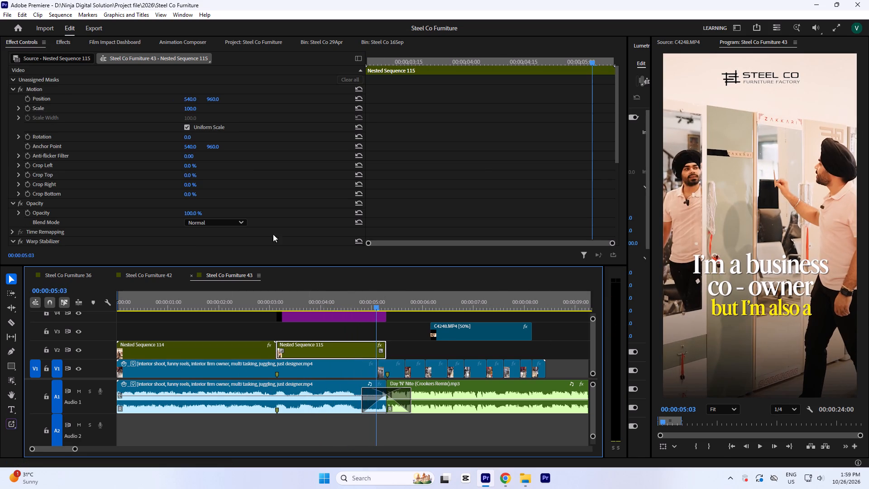
scroll(497, 166, up, 3)
click(27, 110)
click(24, 97)
click(26, 99)
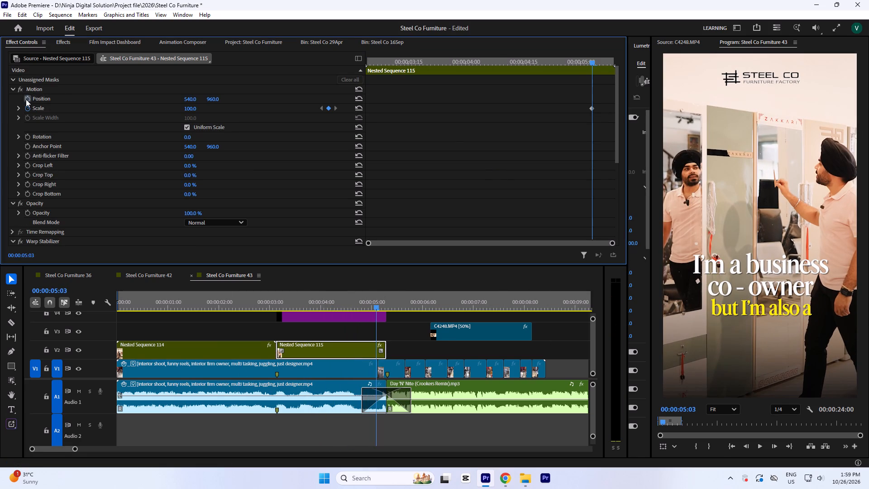
drag(578, 87, 606, 127)
drag(589, 109, 16, 146)
key(minus)
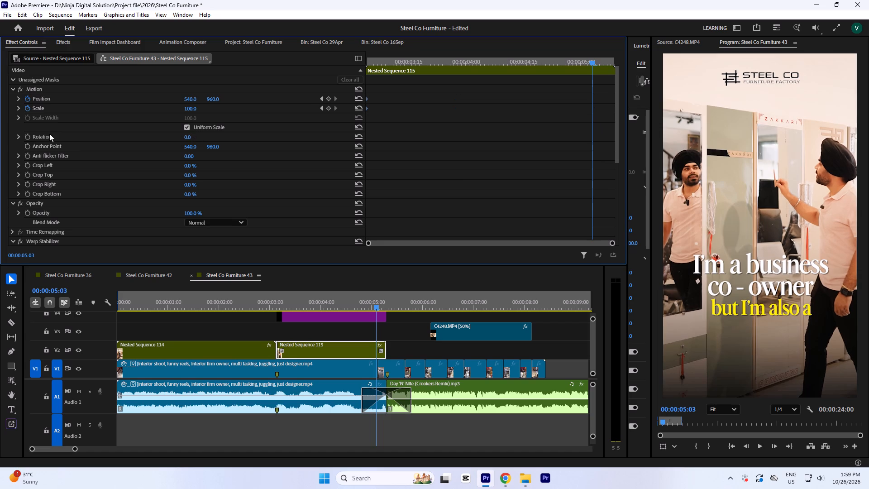
key(minus)
key(minus)
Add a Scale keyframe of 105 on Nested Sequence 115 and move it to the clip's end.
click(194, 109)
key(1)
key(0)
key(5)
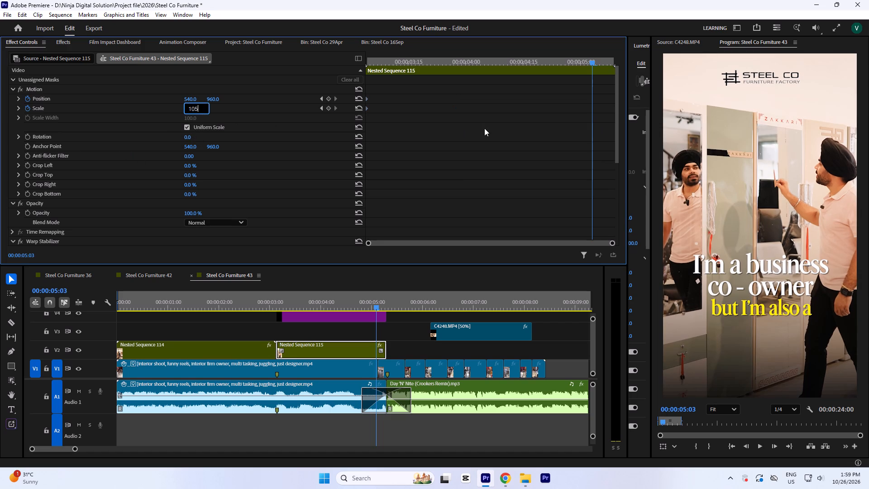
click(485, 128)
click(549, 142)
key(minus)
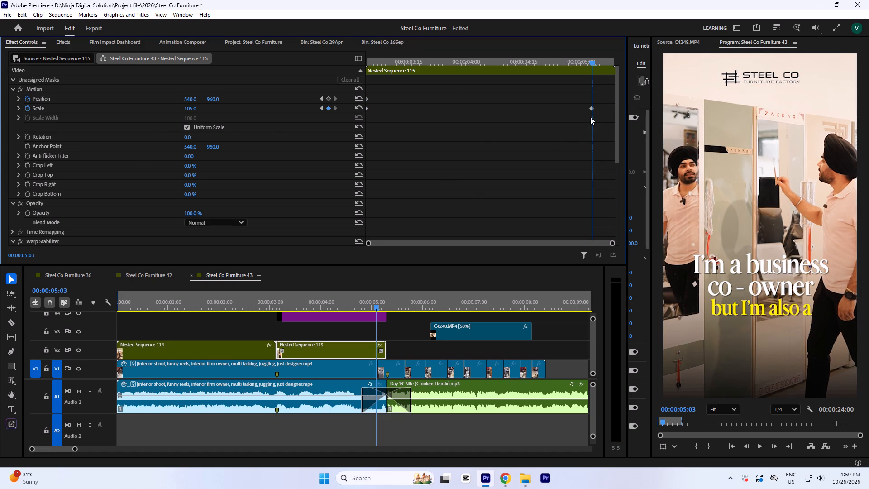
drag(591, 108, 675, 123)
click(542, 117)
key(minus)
Play back from about 00:00:01:27 to 00:00:05:04 to judge the zoom on Nested Sequence 115.
click(211, 305)
key(space)
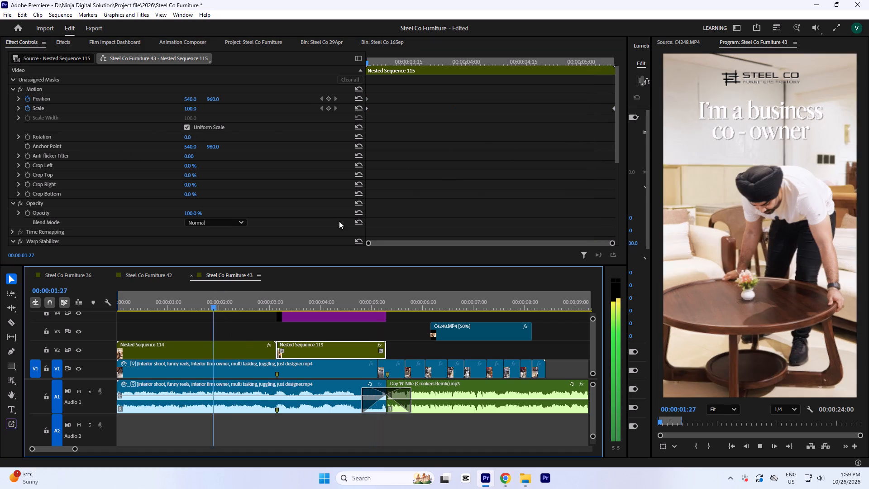
scroll(425, 182, down, 4)
scroll(425, 235, down, 4)
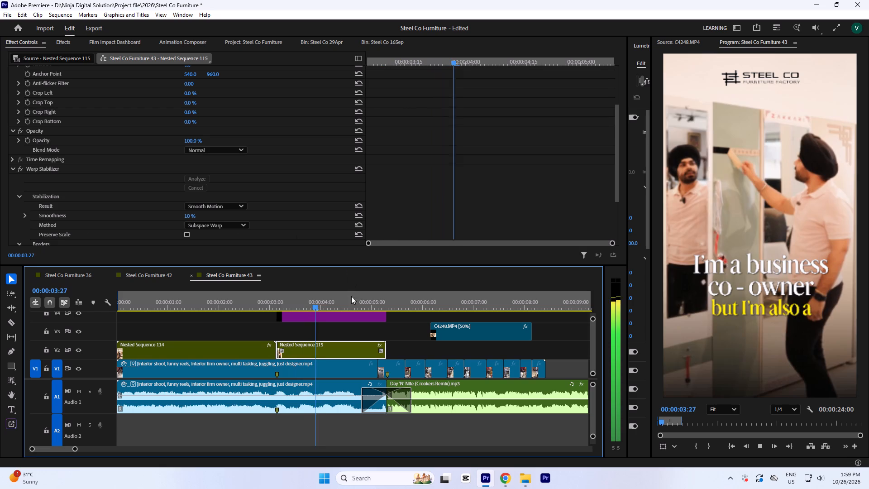
key(space)
key(space)
key(space)
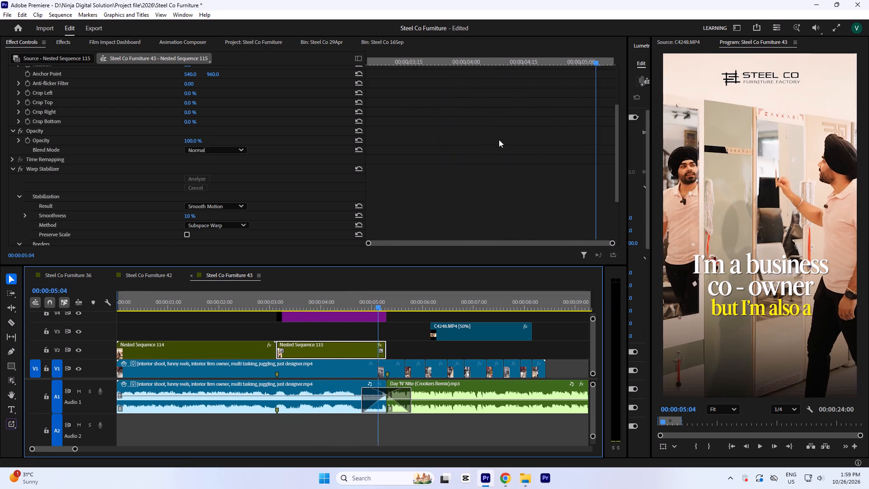
Set the ending Scale keyframe of Nested Sequence 115 to 110 and place it at the clip's end.
click(499, 140)
scroll(497, 140, up, 8)
click(497, 140)
key(minus)
key(minus)
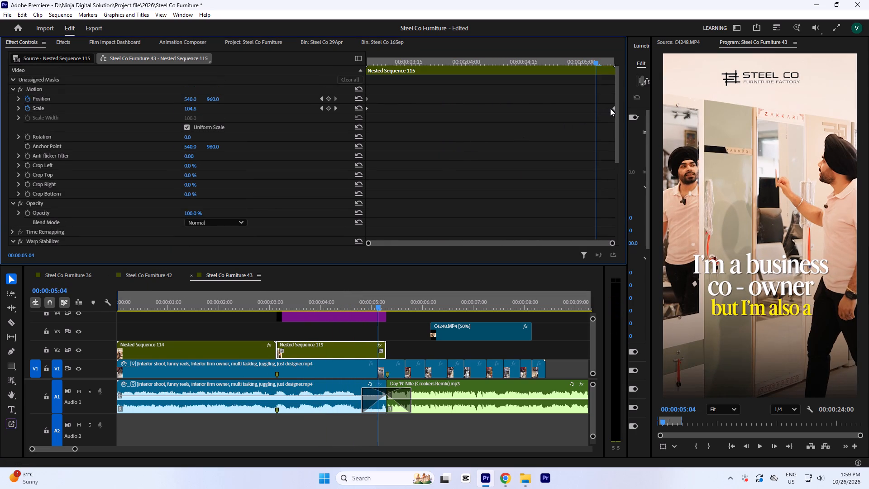
drag(614, 109, 596, 115)
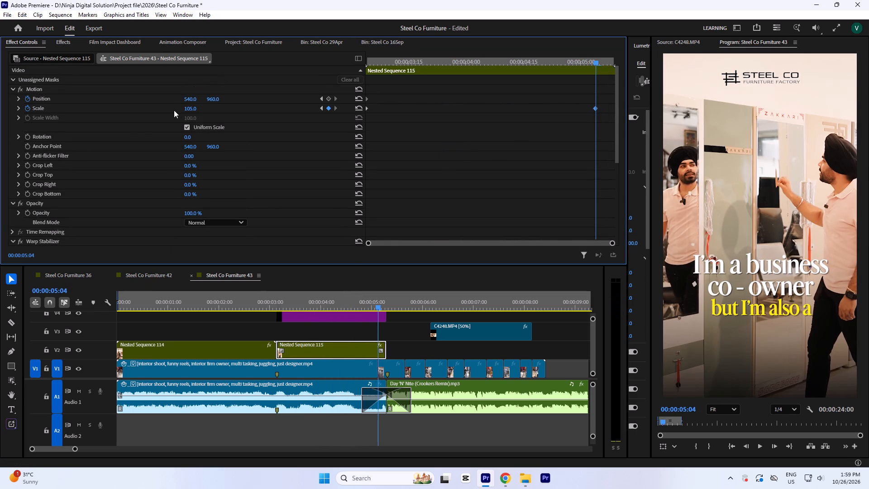
click(191, 108)
key(1)
key(1)
key(0)
click(495, 113)
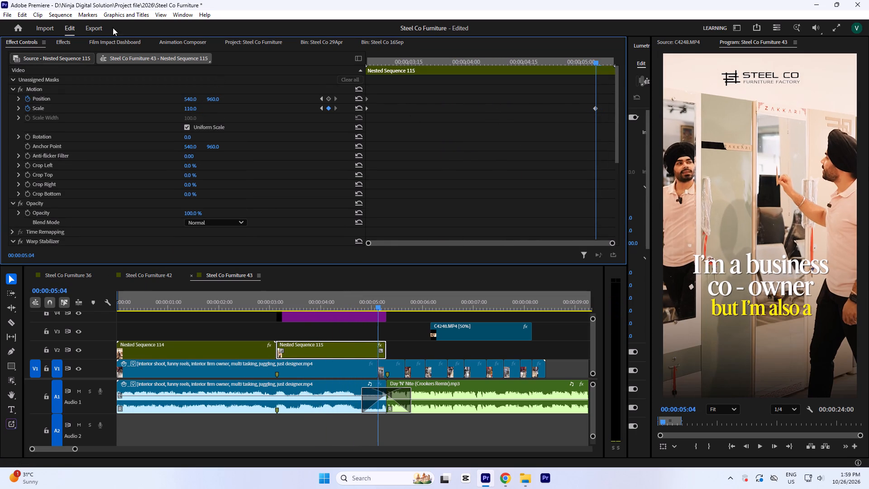
key(minus)
drag(597, 109, 672, 122)
click(513, 121)
key(minus)
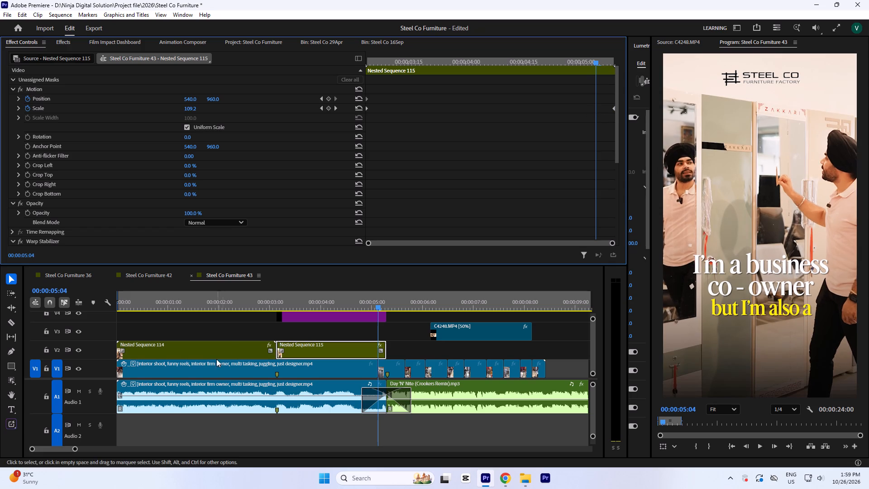
Play the reel from the beginning to 00:00:05:23 to review the zoom and the cut that follows.
drag(299, 299, 0, 320)
key(space)
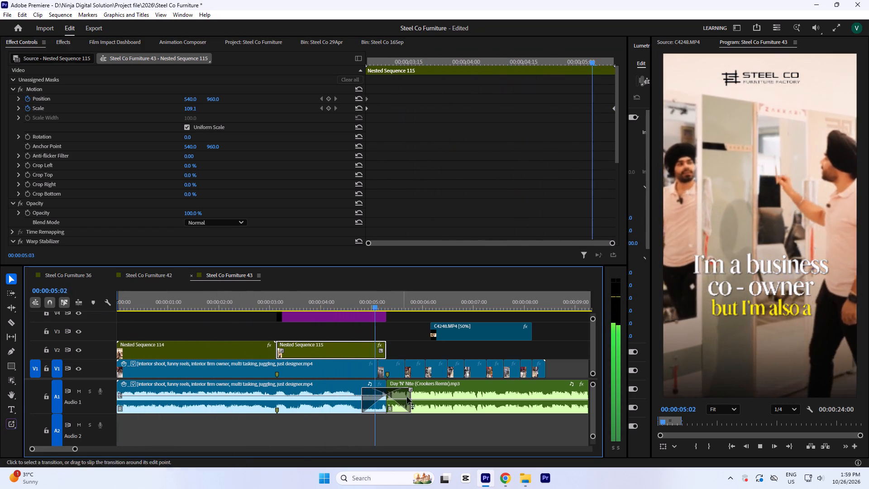
key(space)
key(minus)
key(equal)
key(equal)
key(space)
key(space)
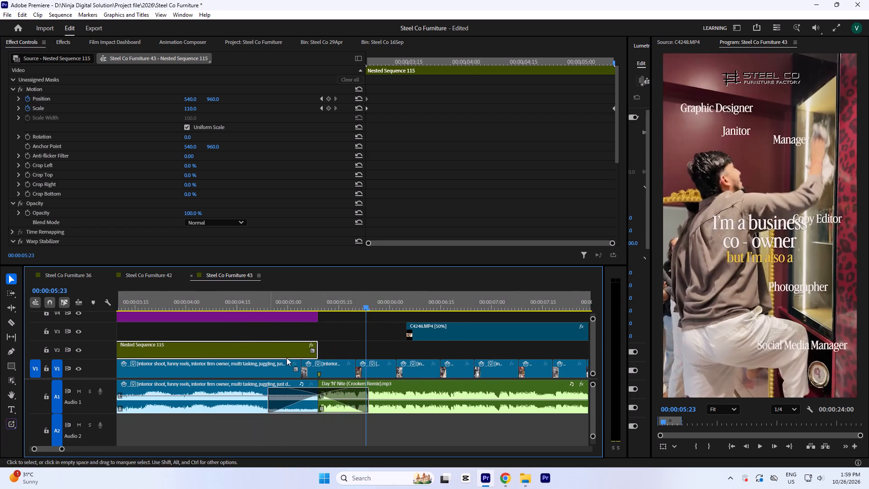
Examine the clips after Nested Sequence 115 around 00:00:05:20 and preview the C4248.MP4 shot on V3 to 00:00:06:19.
click(361, 296)
key(equal)
key(equal)
key(equal)
key(equal)
click(338, 304)
key(minus)
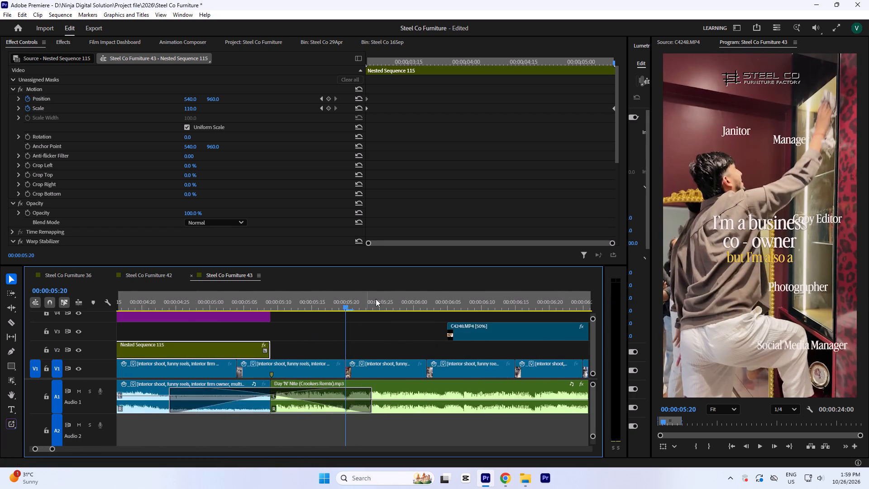
key(minus)
drag(387, 290, 405, 302)
click(403, 302)
key(space)
key(space)
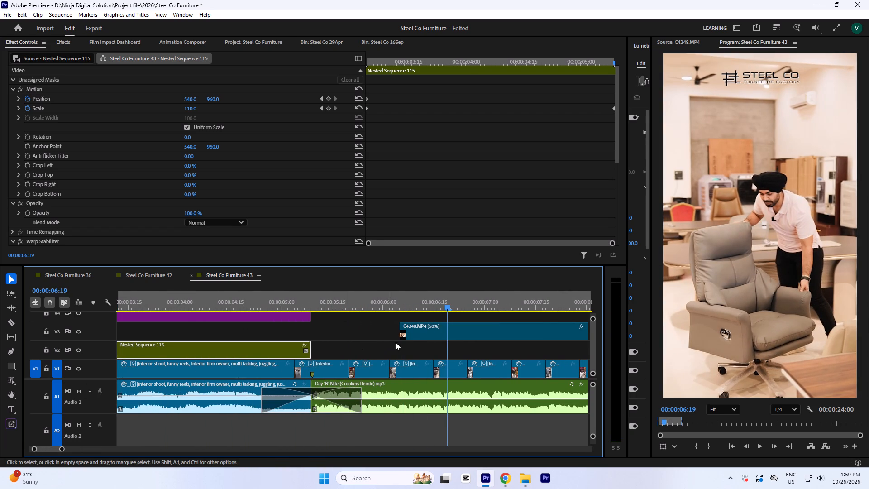
Move the C4248.MP4 clip on V3 to start where Nested Sequence 115 ends, and review the cut up to 00:00:05:23.
drag(417, 336, 332, 336)
click(307, 306)
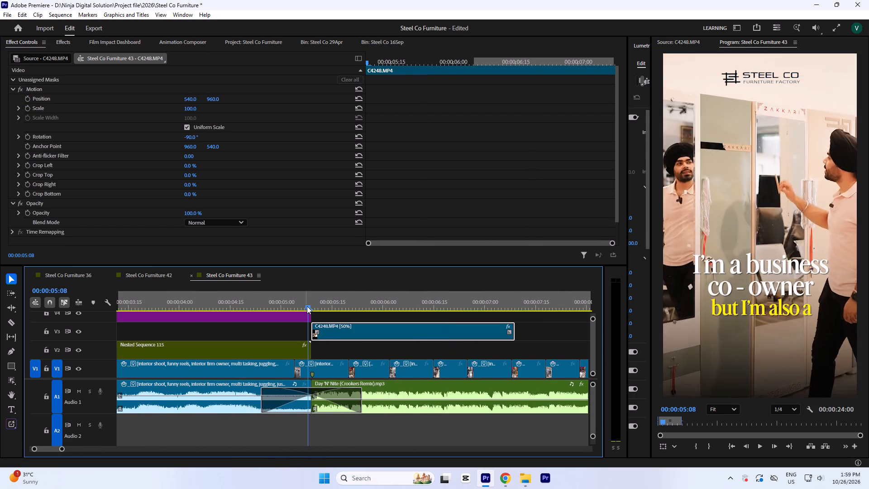
key(space)
key(space)
key(space)
key(space)
drag(343, 302, 361, 307)
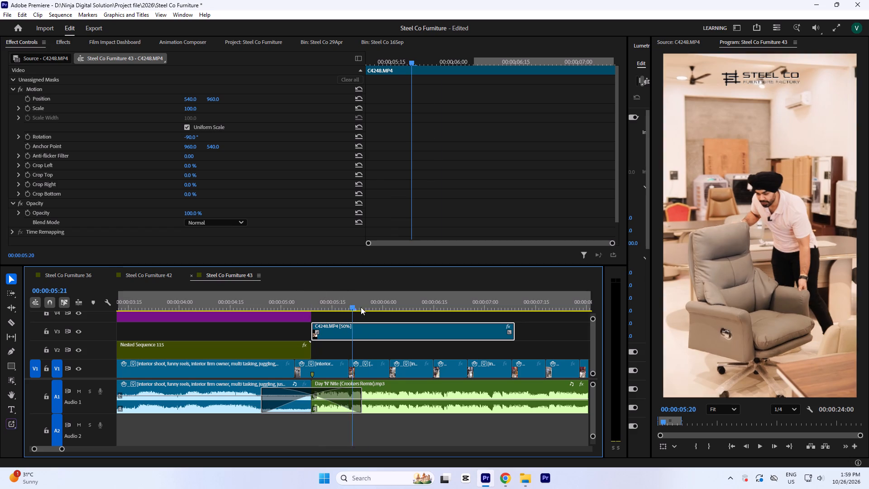
drag(361, 307, 359, 338)
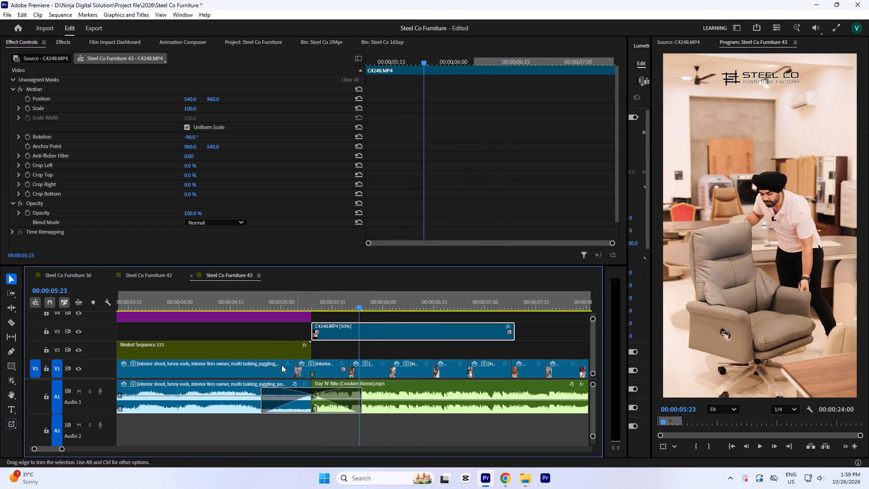
Trim the beginning of the C4248.MP4 clip and shift it back against the end of Nested Sequence 115.
drag(314, 338, 339, 338)
drag(355, 337, 340, 337)
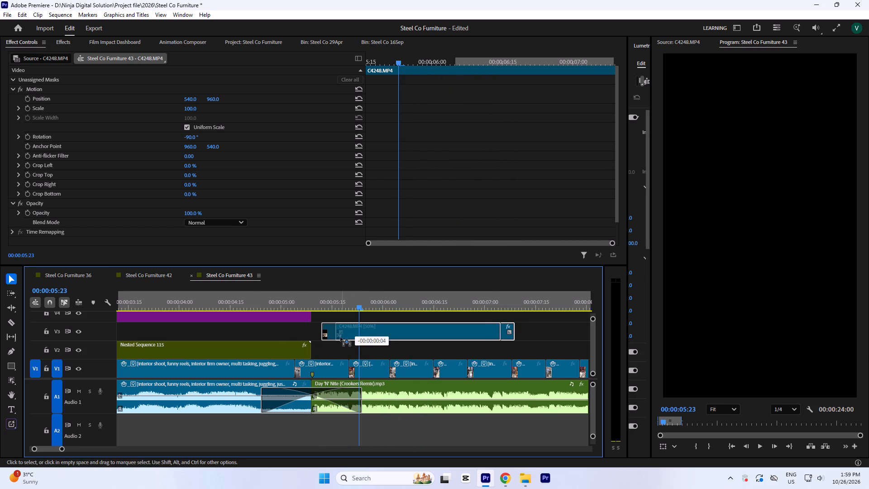
drag(340, 337, 332, 338)
Straighten the C4248.MP4 clip on V3 by setting its rotation to -89° and its scale to 104.
click(340, 300)
key(equal)
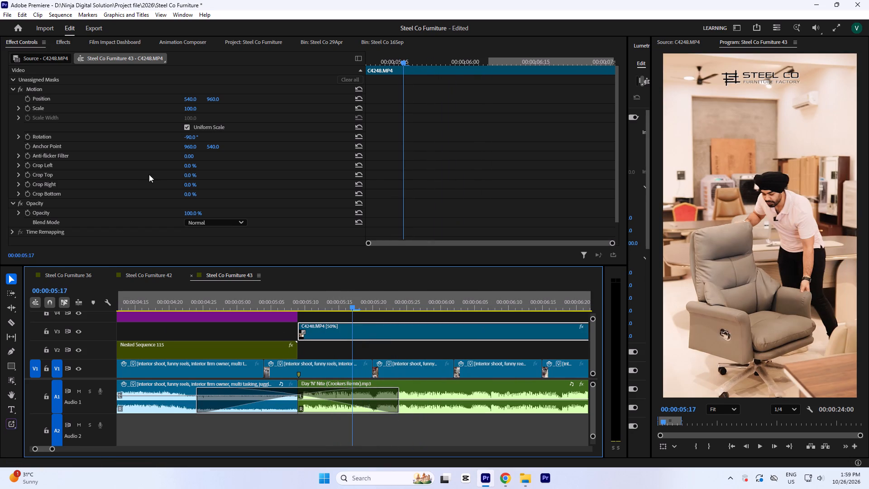
click(193, 138)
key(Up)
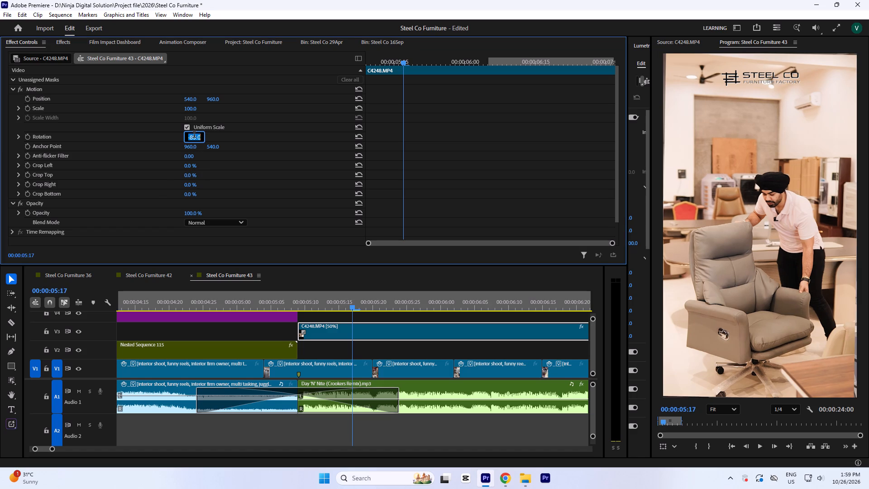
click(190, 108)
key(Up)
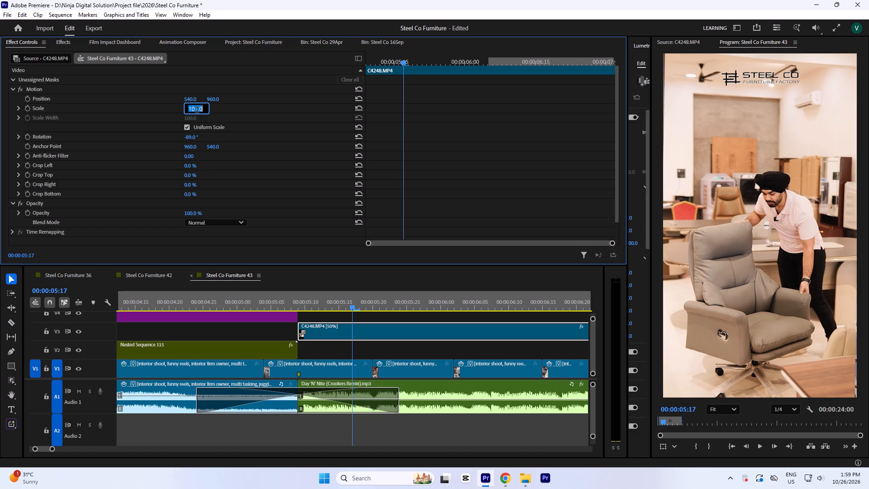
key(Up)
key(Up)
key(Up)
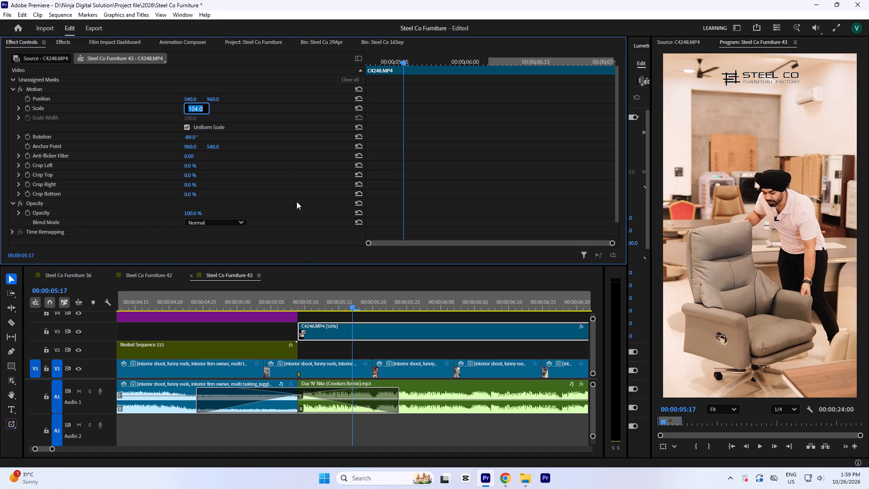
click(425, 168)
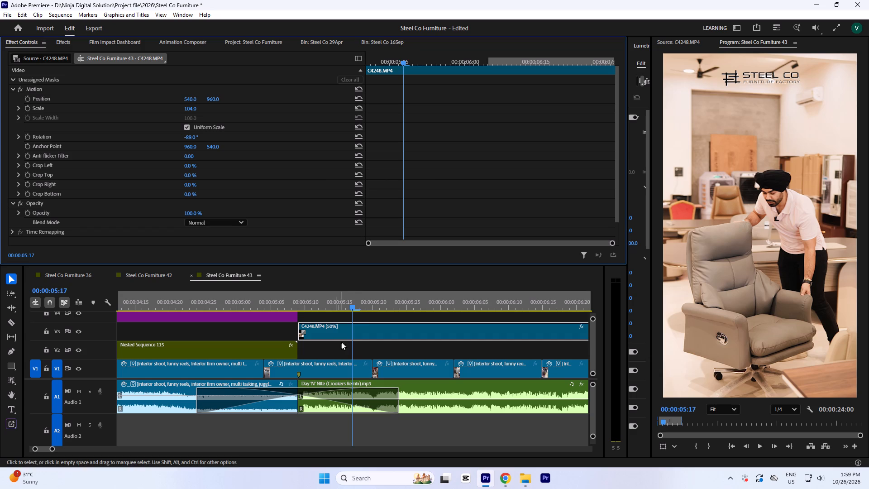
Trim the end of the C4248.MP4 clip to 00:00:05:20, where the next V1 shot begins, and save the project.
click(373, 304)
key(minus)
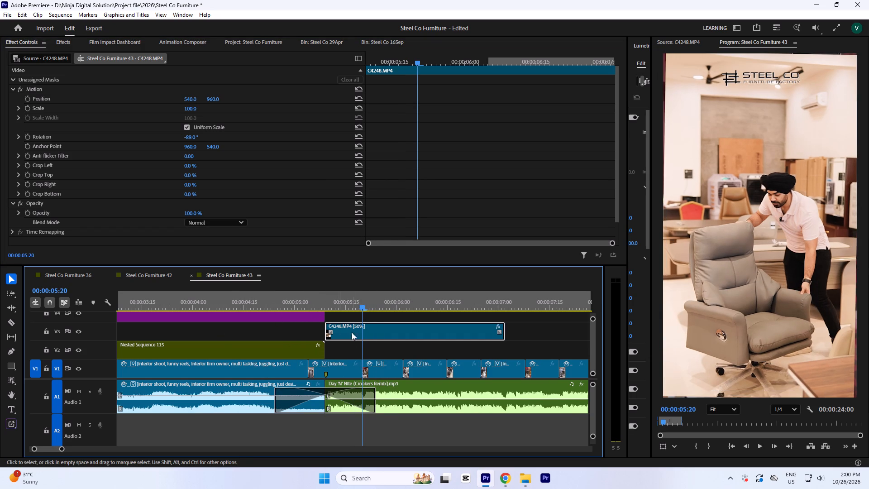
drag(509, 337, 366, 341)
key(equal)
key(equal)
click(337, 307)
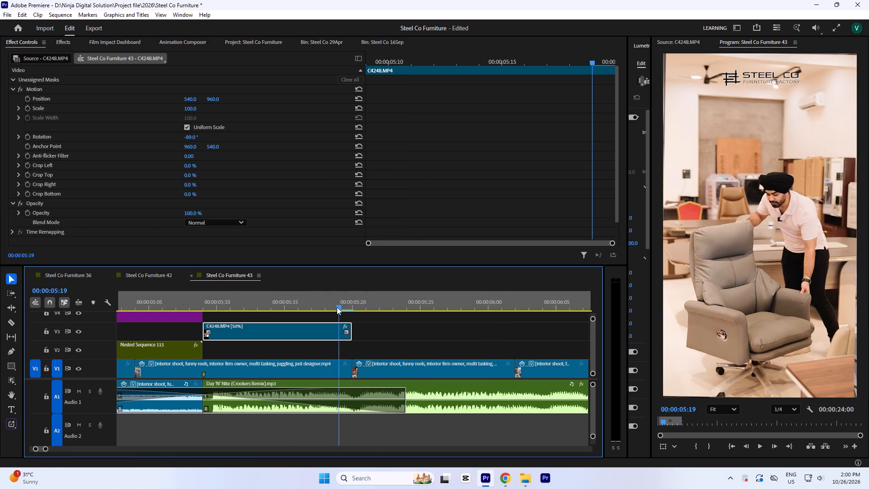
key(ctrl+s)
drag(373, 327, 368, 330)
Set the scale of the trimmed C4248.MP4 clip to 105 so it fills the frame, and save the project.
click(308, 336)
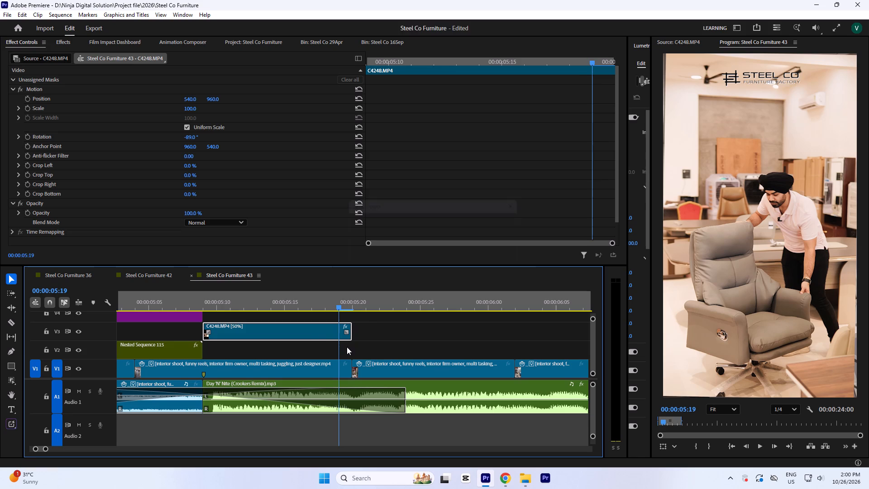
click(317, 334)
click(192, 108)
key(Up)
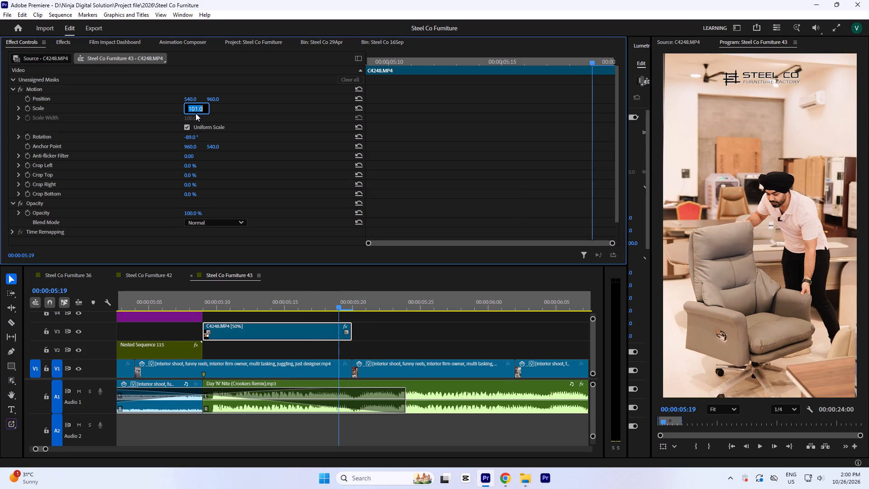
key(Up)
key(Up)
key(Up)
key(Up)
click(395, 323)
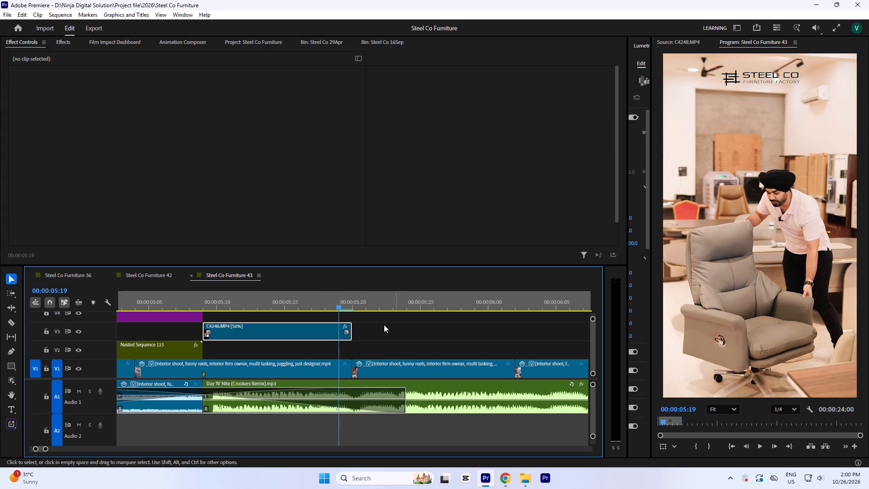
key(ctrl+s)
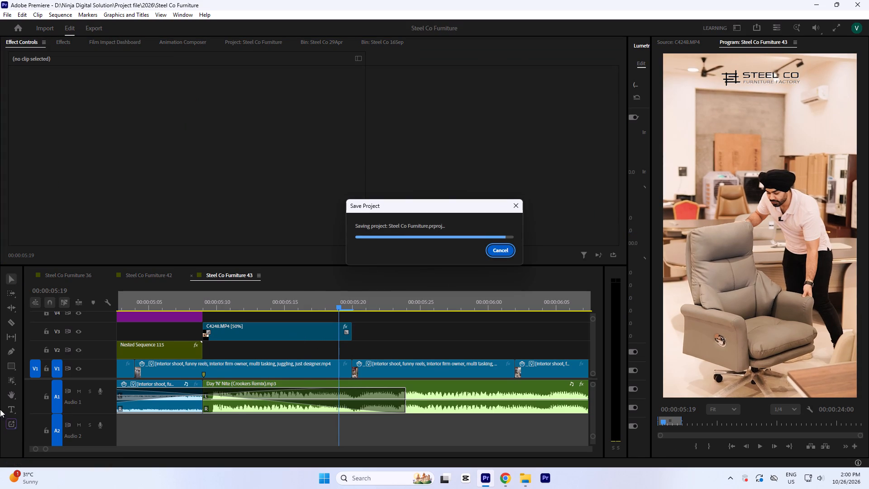
Play the reel from the beginning through the cut from Nested Sequence 115 to the C4248.MP4 shot.
click(296, 300)
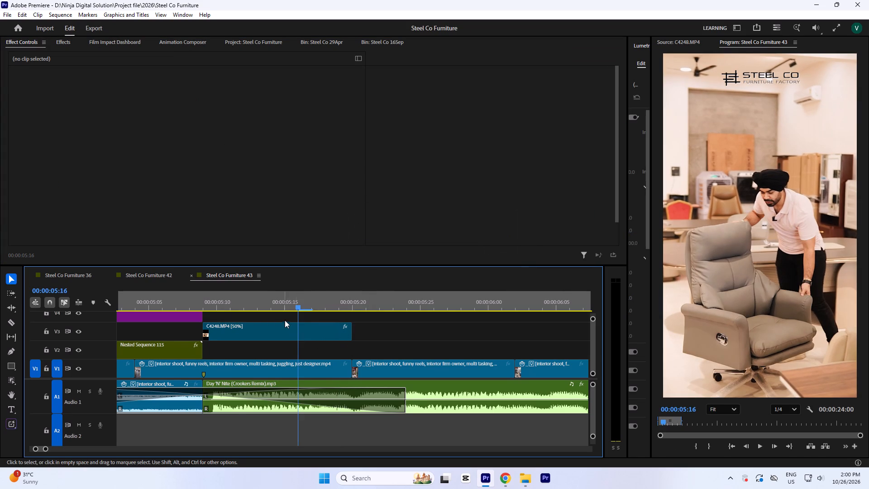
key(Return)
key(minus)
key(minus)
key(minus)
key(minus)
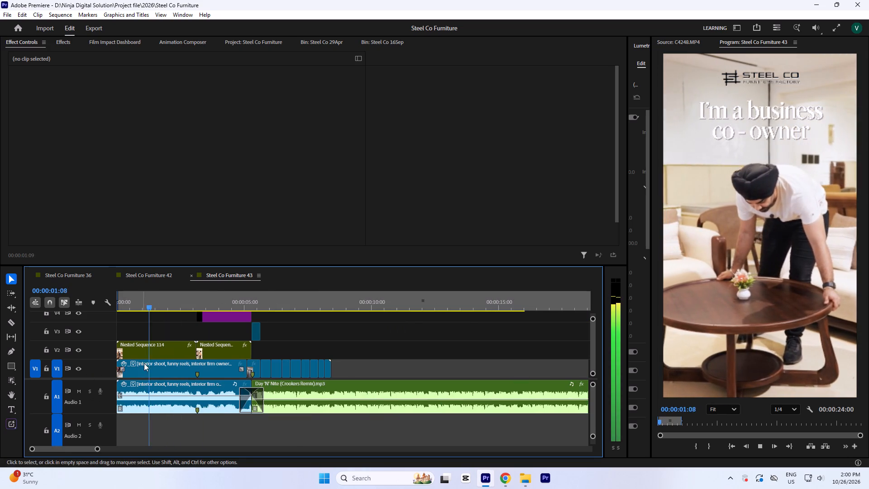
key(equal)
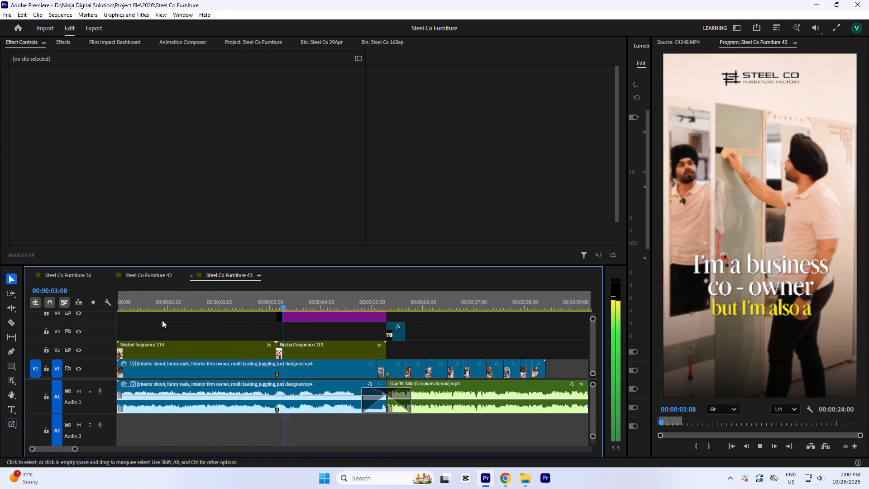
key(space)
click(243, 298)
key(space)
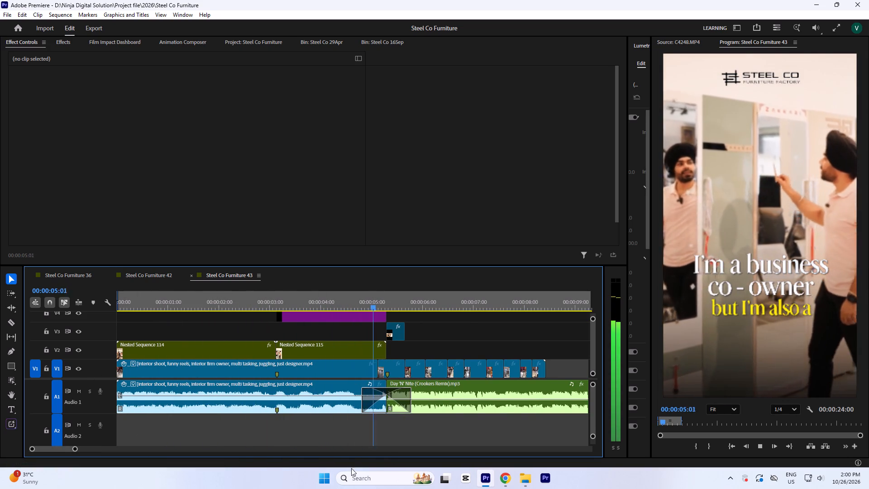
key(space)
Review the C4248.MP4 shot from its start at 00:00:05:09 to 00:00:05:16.
key(equal)
click(310, 299)
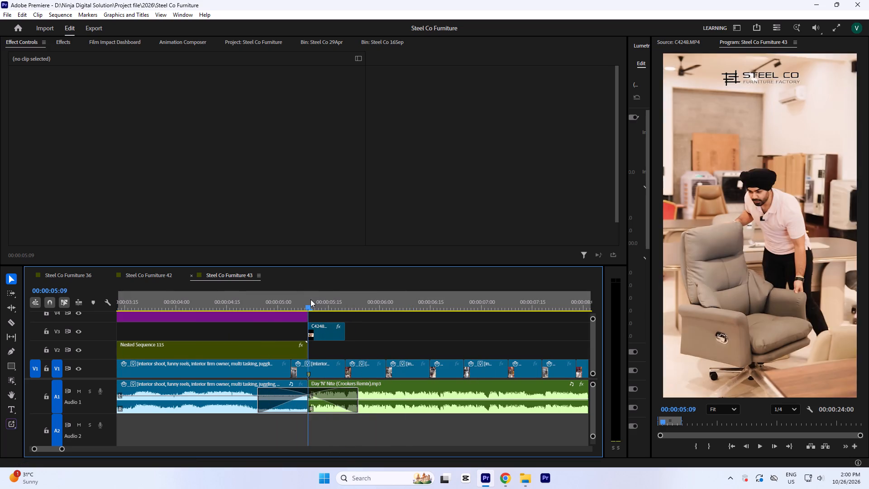
key(space)
key(space)
key(space)
key(space)
click(333, 296)
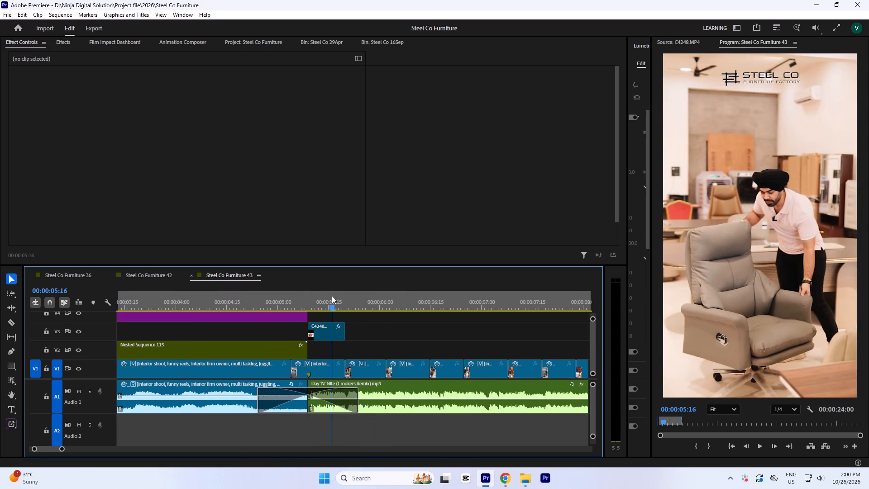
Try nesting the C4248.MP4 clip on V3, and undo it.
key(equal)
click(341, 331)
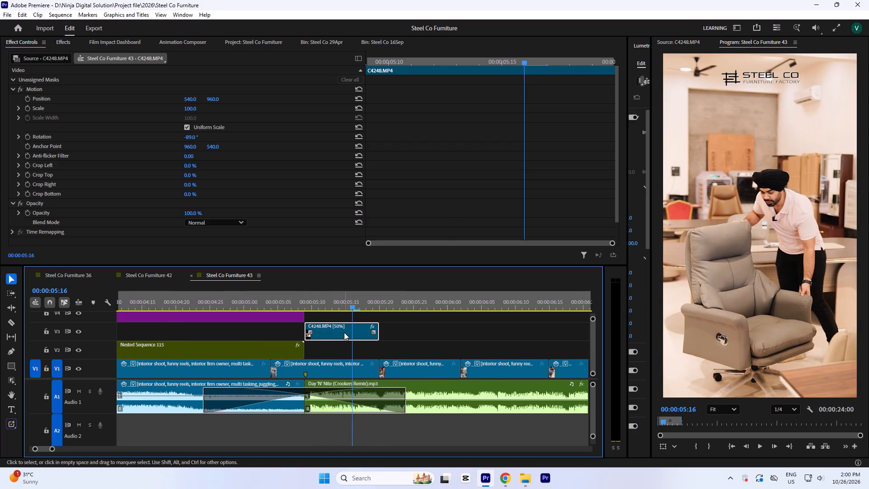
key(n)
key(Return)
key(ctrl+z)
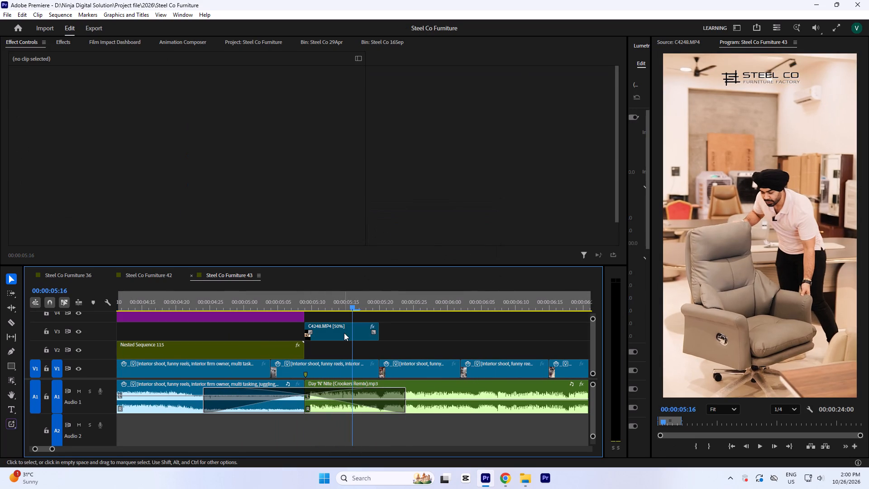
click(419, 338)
Look for footage to follow C4248.MP4 in the Steel Co 29Apr bin, previewing C4254.MP4 and C4255.MP4.
click(388, 304)
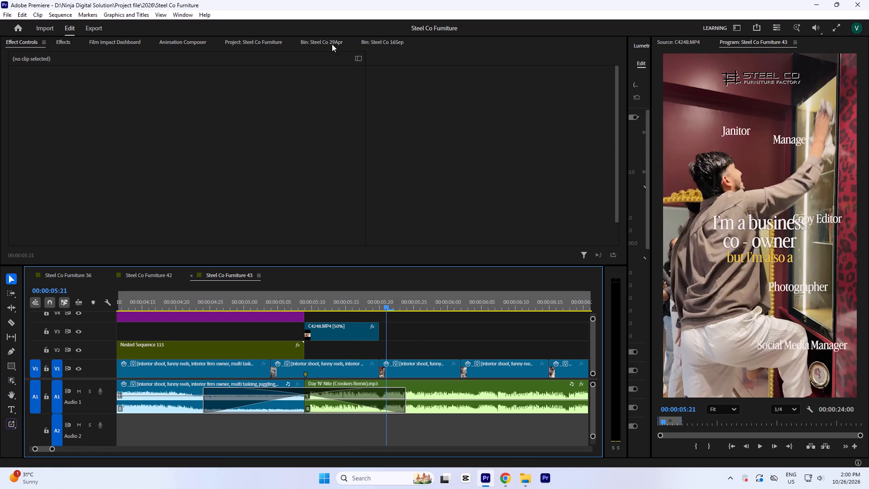
click(359, 42)
click(327, 40)
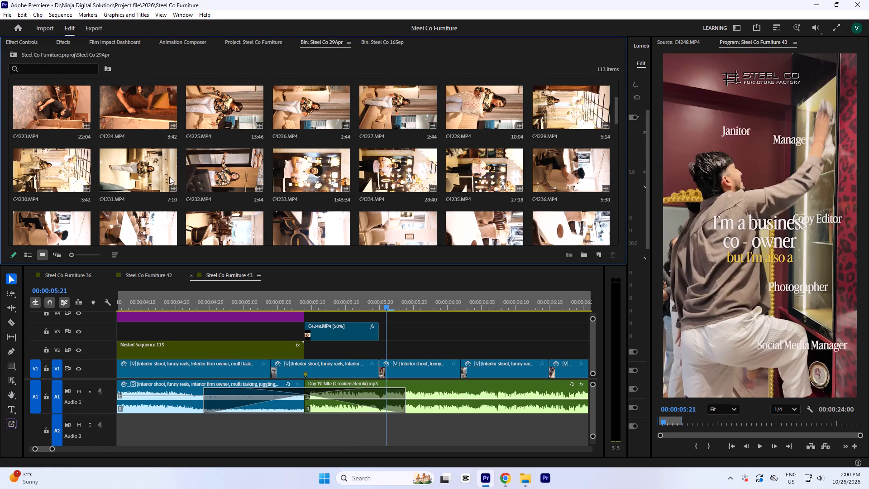
scroll(170, 177, up, 2)
scroll(213, 180, down, 6)
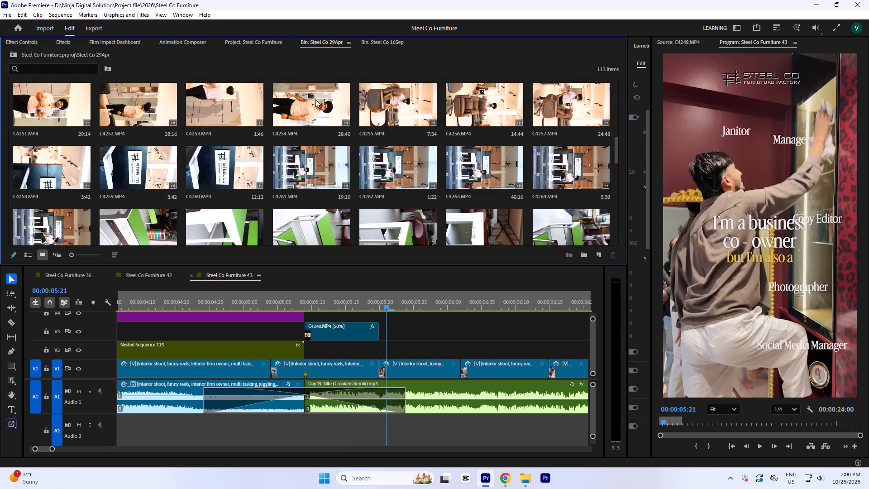
double_click(316, 90)
double_click(384, 102)
key(space)
key(space)
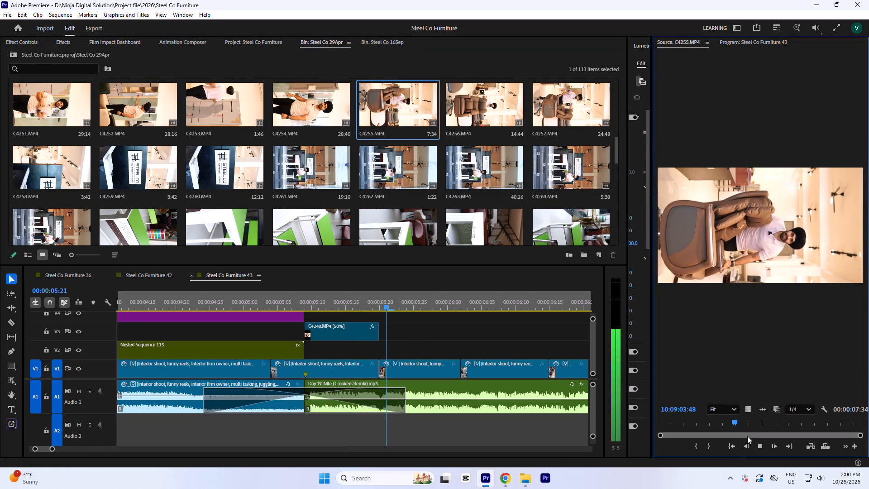
drag(745, 432, 803, 435)
scroll(542, 187, down, 1)
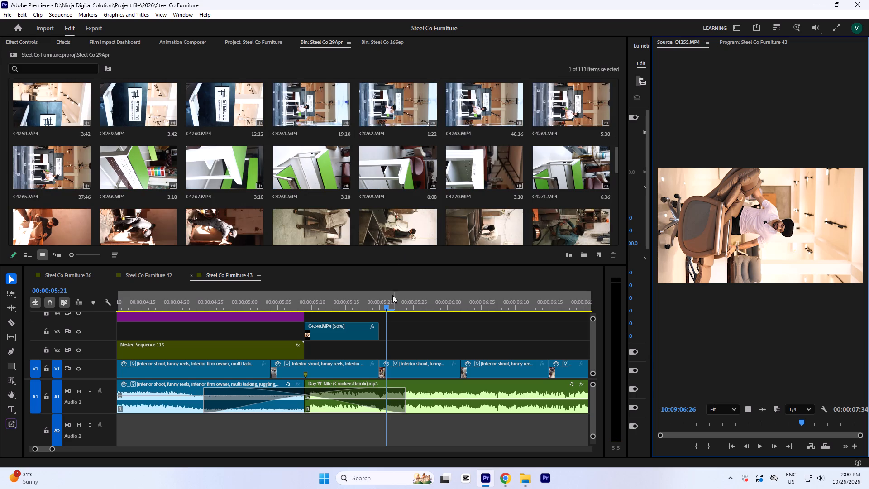
Examine the reference shots on V1 from 00:00:05:21 to 00:00:07:03.
drag(397, 305, 431, 320)
key(minus)
drag(423, 303, 439, 314)
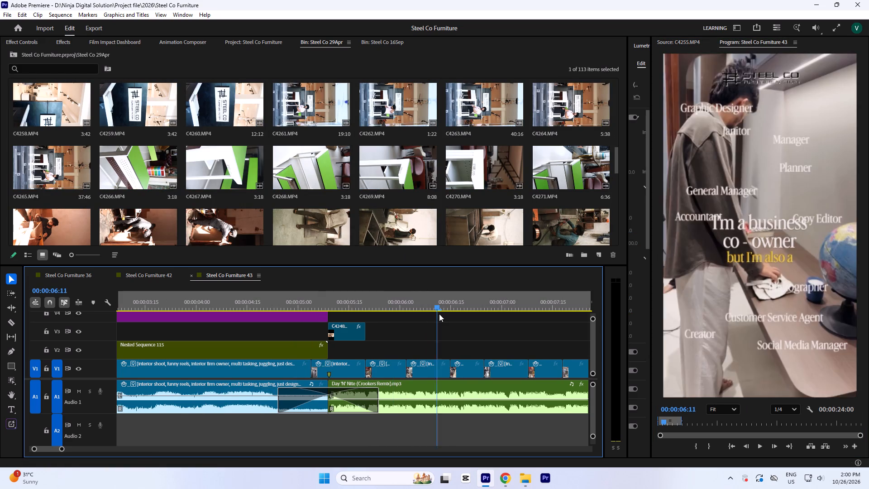
drag(439, 314, 511, 349)
key(minus)
Browse the rest of the Steel Co 29Apr bin, previewing C4327.MP4 and C4313.MP4, and save the project along the way.
scroll(433, 135, down, 2)
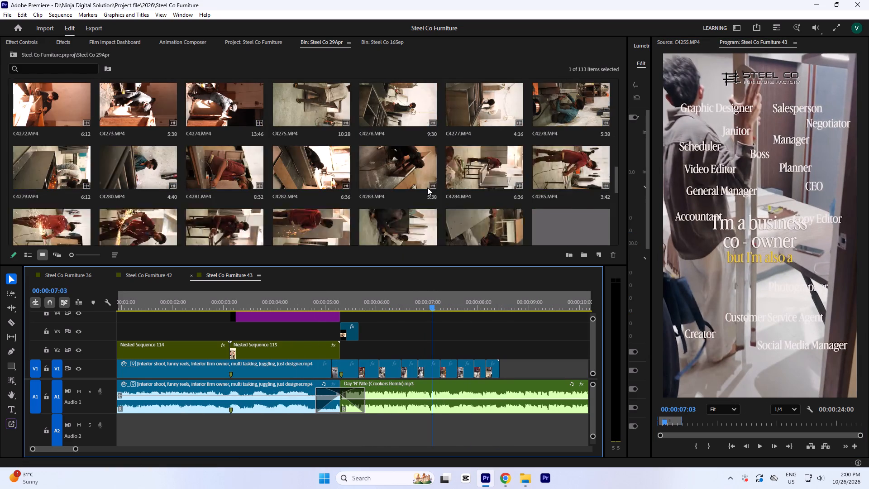
scroll(427, 187, down, 1)
scroll(427, 187, up, 2)
scroll(427, 187, down, 12)
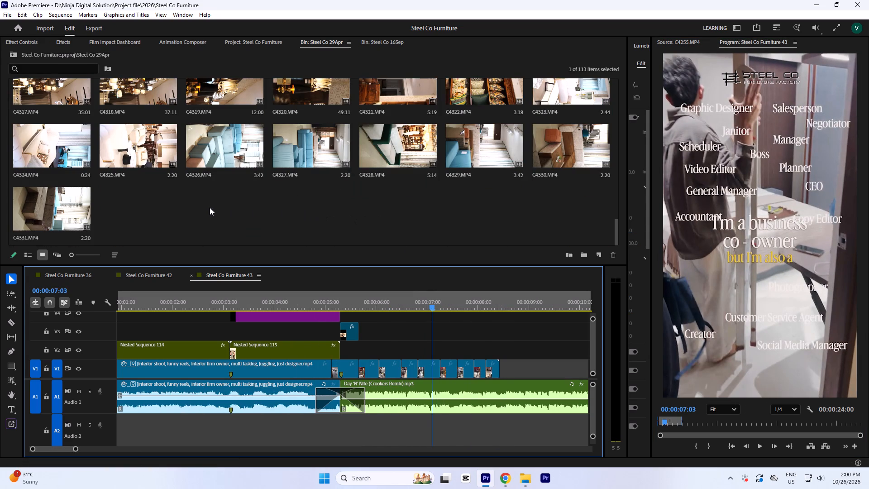
key(ctrl+s)
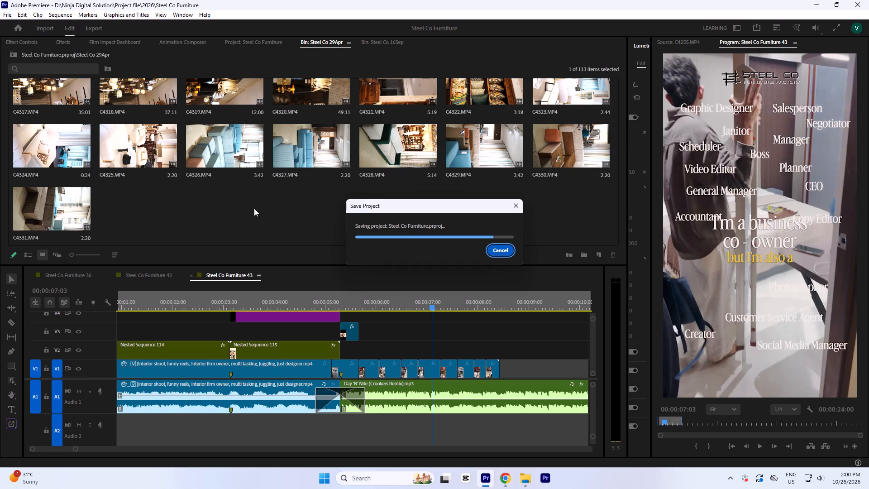
scroll(243, 217, up, 1)
double_click(294, 220)
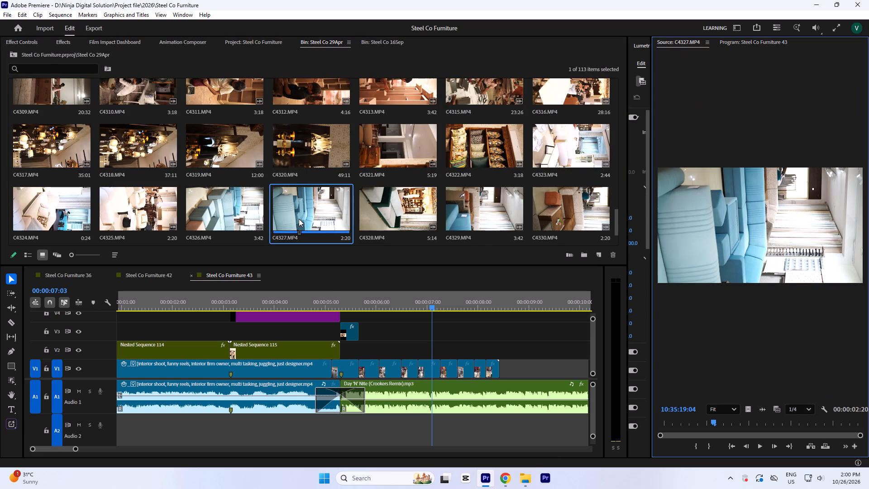
scroll(299, 219, up, 1)
double_click(390, 135)
scroll(246, 177, up, 1)
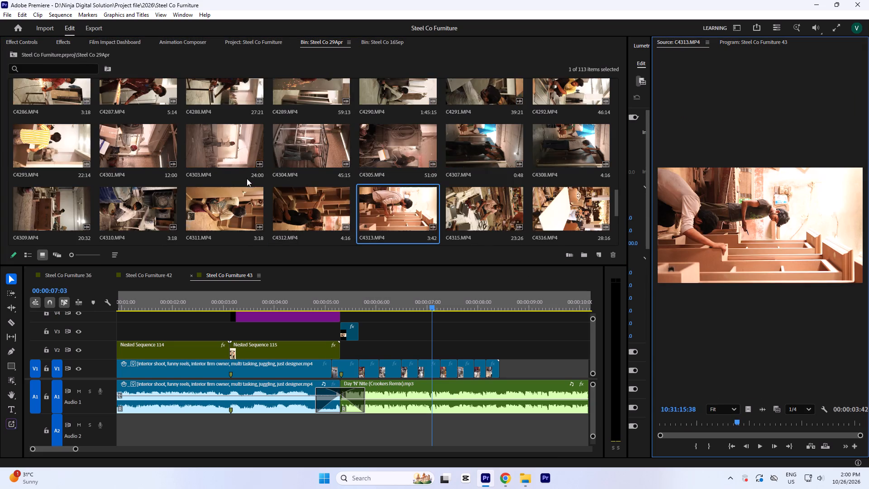
scroll(158, 176, up, 4)
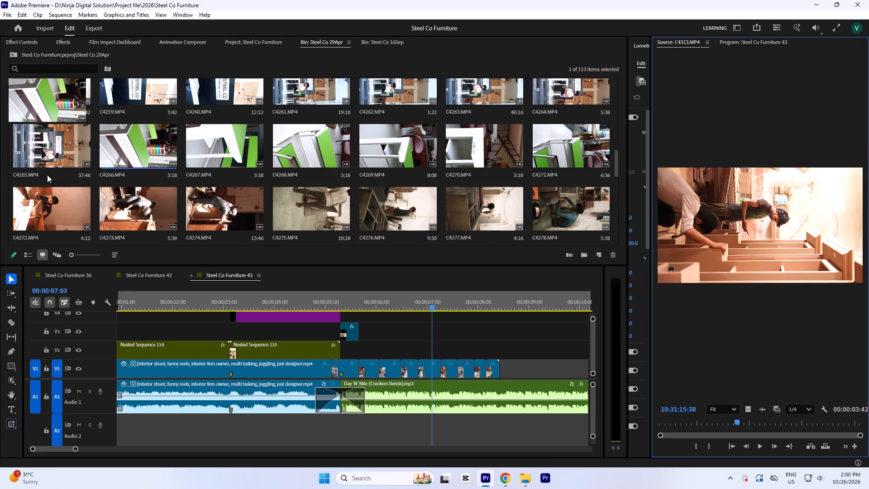
Preview C4263.MP4 and scrub through C4256.MP4 in the Steel Co 29Apr bin to look for matching shots.
double_click(43, 156)
scroll(529, 174, up, 1)
double_click(481, 152)
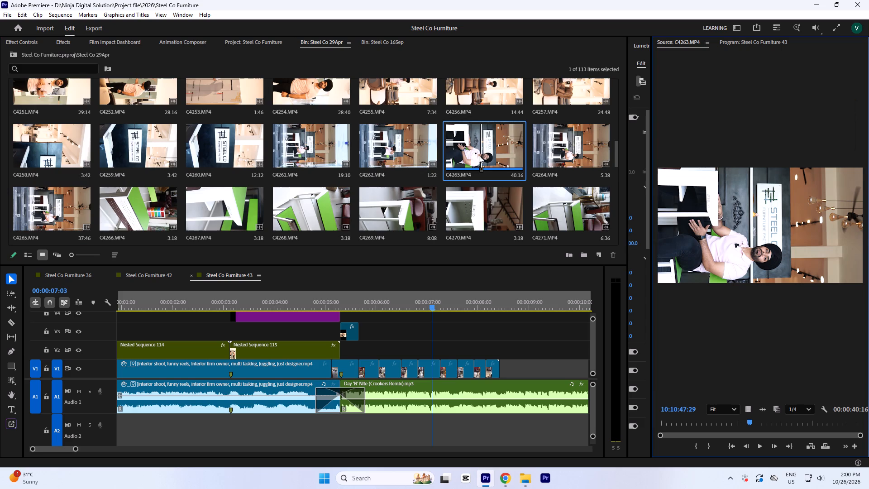
scroll(474, 165, up, 1)
double_click(491, 144)
drag(774, 419, 815, 423)
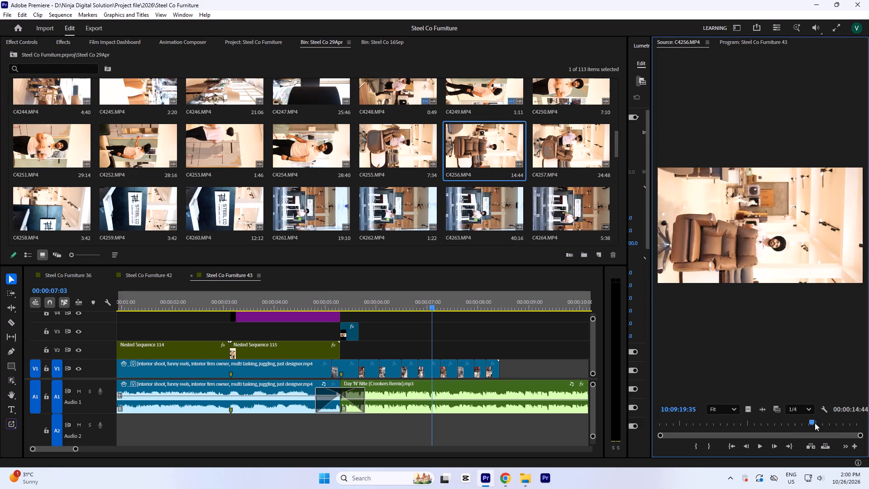
drag(815, 423, 688, 439)
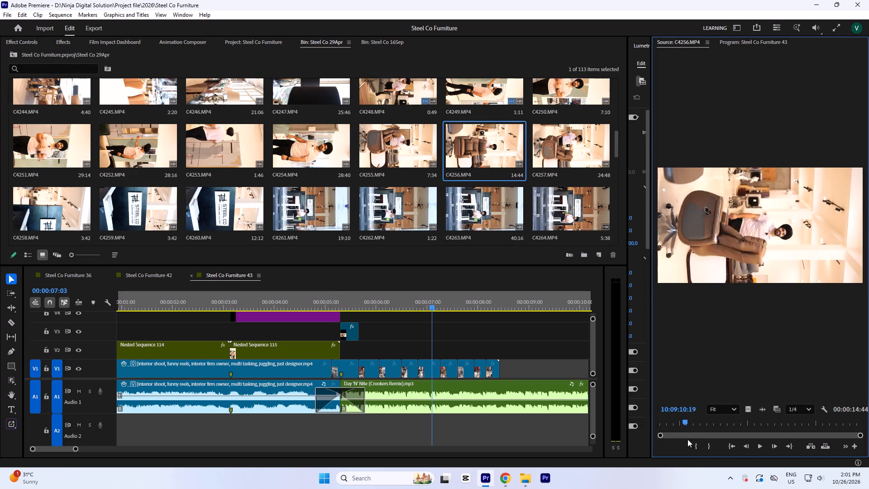
drag(688, 439, 716, 431)
Preview C4257.MP4, C4249.MP4 and C4250.MP4, and scrub through C4248.MP4 for another usable moment.
double_click(561, 144)
scroll(439, 158, up, 1)
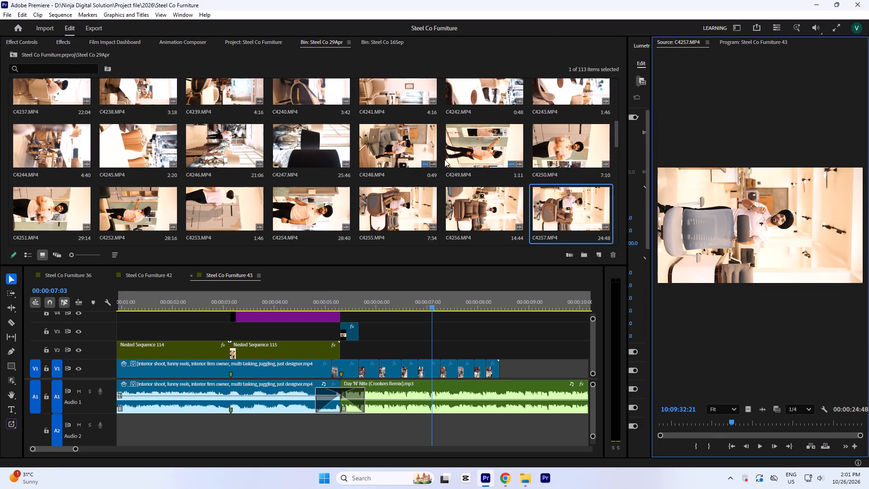
double_click(489, 138)
double_click(556, 133)
double_click(379, 158)
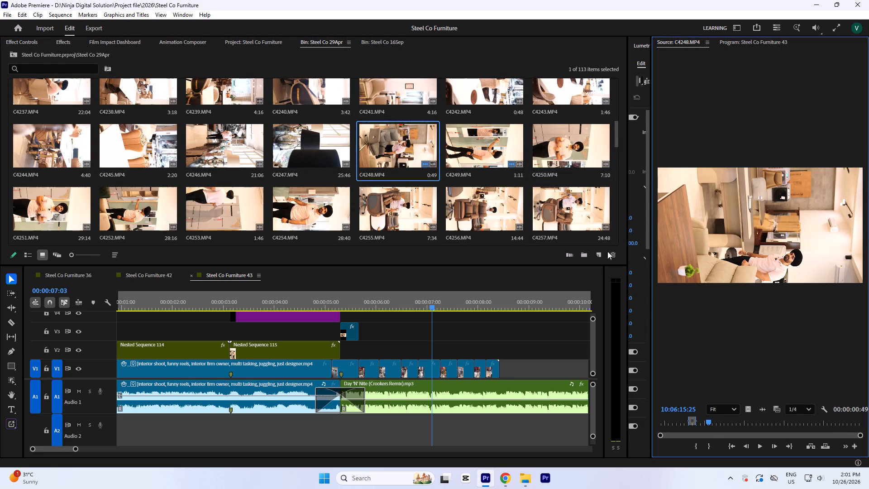
drag(702, 424, 793, 438)
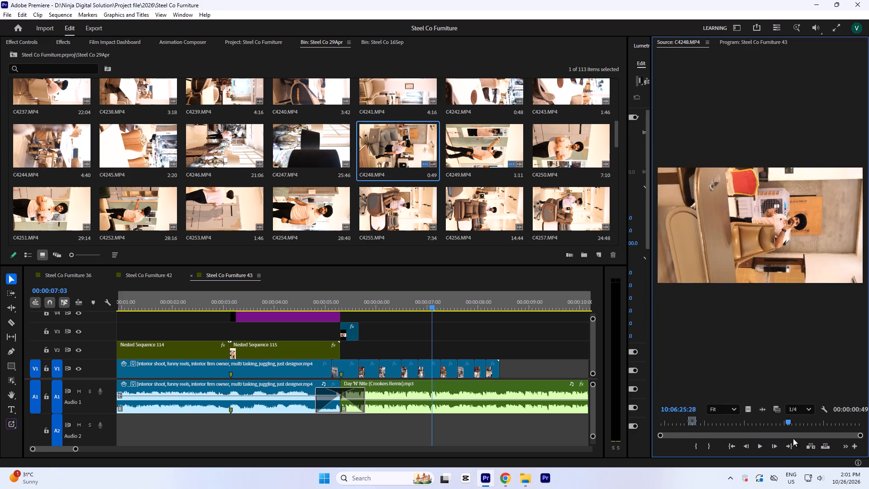
drag(793, 438, 812, 435)
Preview C4253.MP4, scrub through C4252.MP4, and look over the earlier clips in the Steel Co 29Apr bin.
double_click(228, 206)
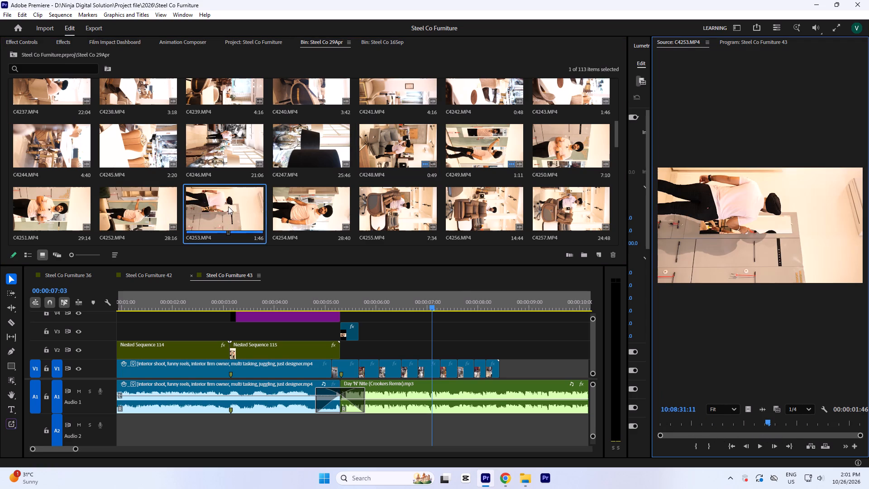
double_click(129, 204)
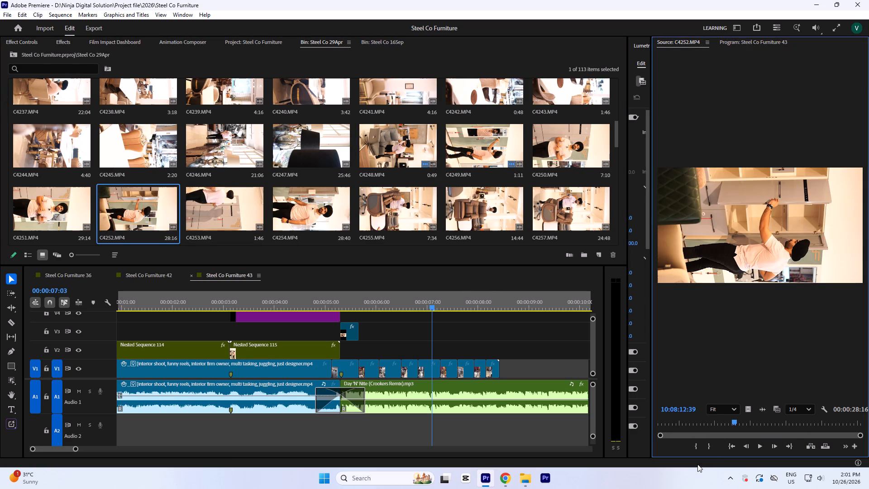
drag(722, 425, 769, 429)
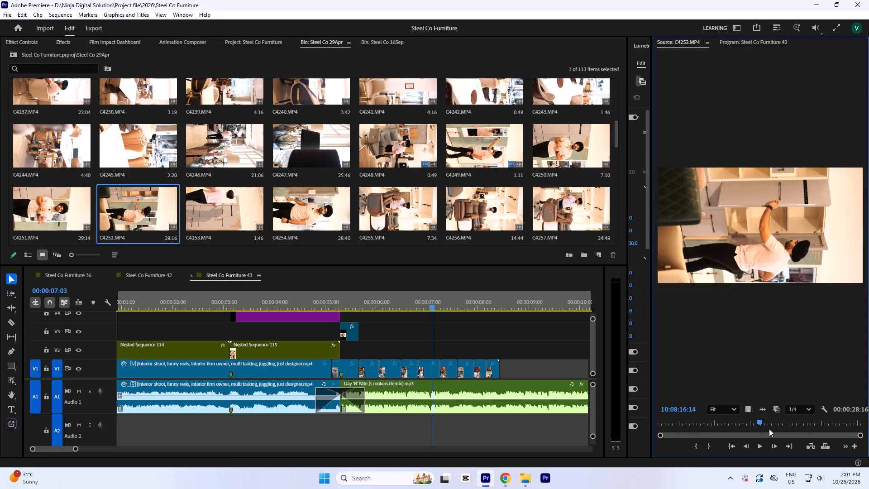
drag(769, 429, 820, 413)
click(668, 420)
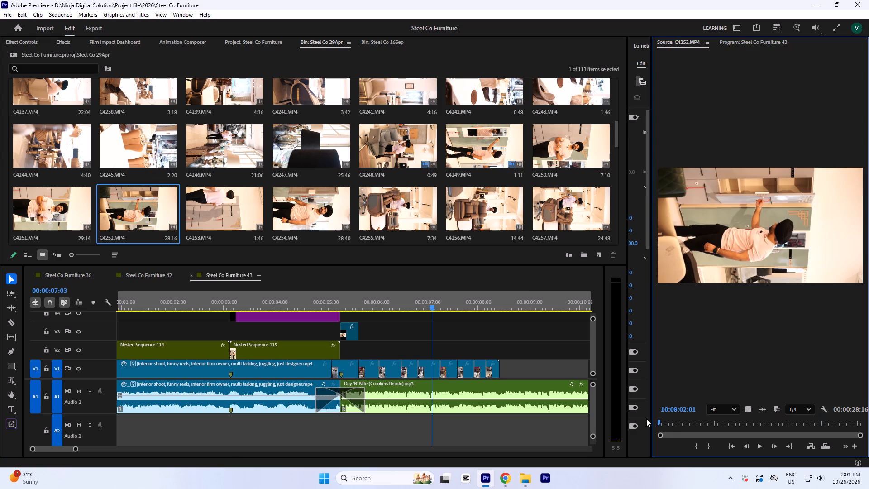
scroll(327, 168, up, 1)
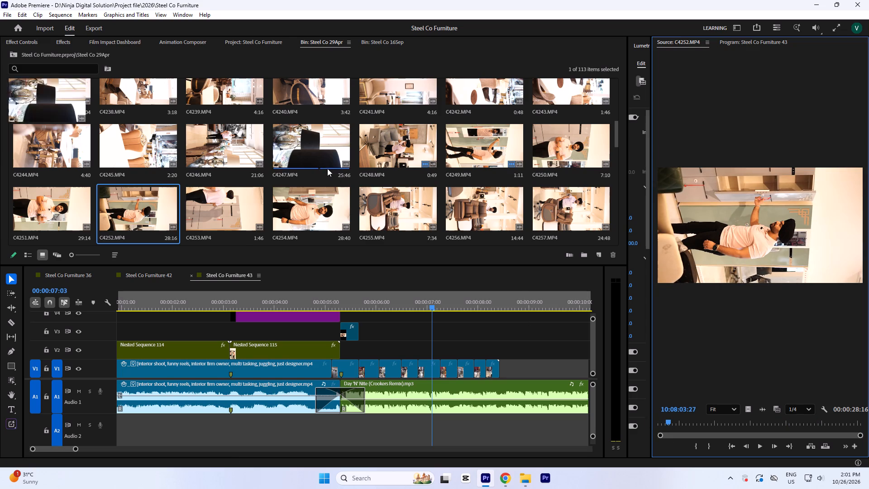
scroll(105, 200, up, 2)
scroll(180, 163, up, 3)
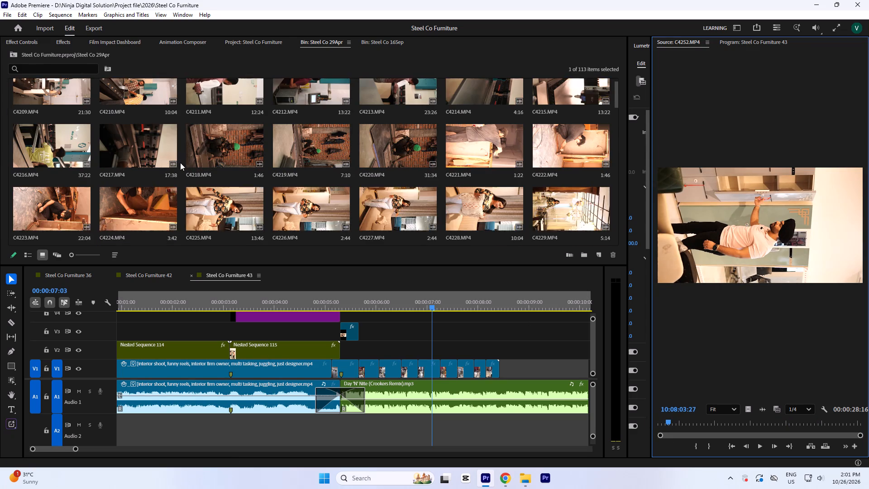
scroll(180, 163, up, 3)
Browse the clips in the Steel Co 16Sep bin for suitable footage.
click(377, 42)
scroll(346, 173, down, 1)
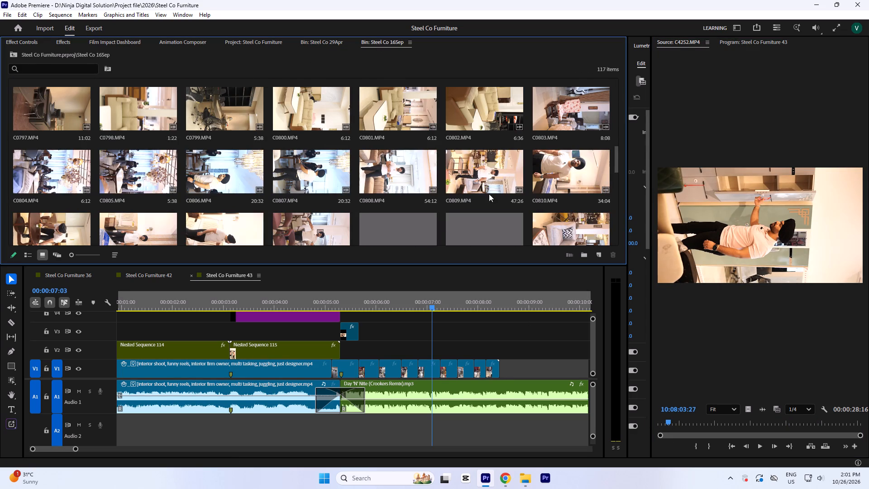
scroll(504, 192, down, 1)
scroll(364, 193, down, 1)
scroll(479, 149, down, 2)
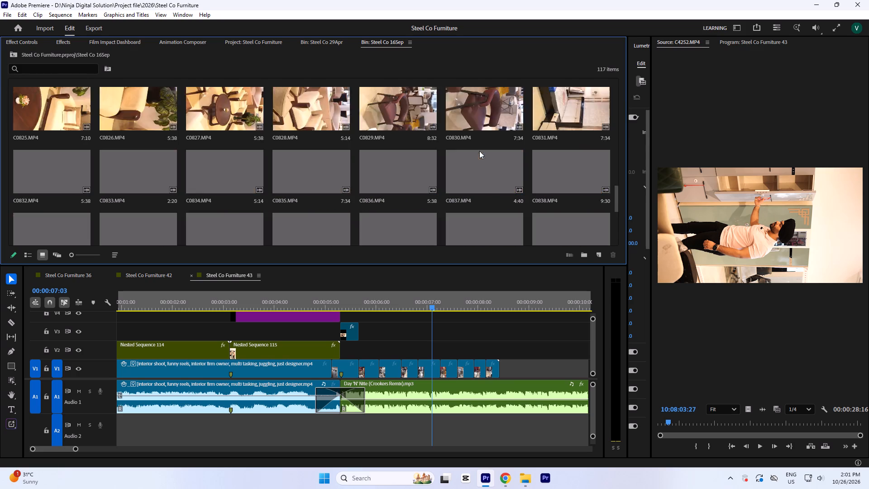
scroll(479, 151, down, 2)
scroll(365, 201, down, 5)
scroll(243, 195, up, 1)
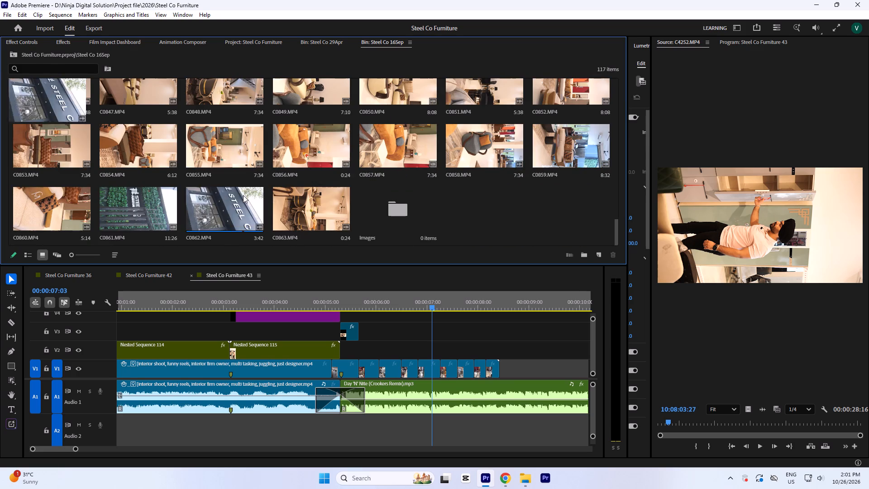
scroll(231, 190, up, 1)
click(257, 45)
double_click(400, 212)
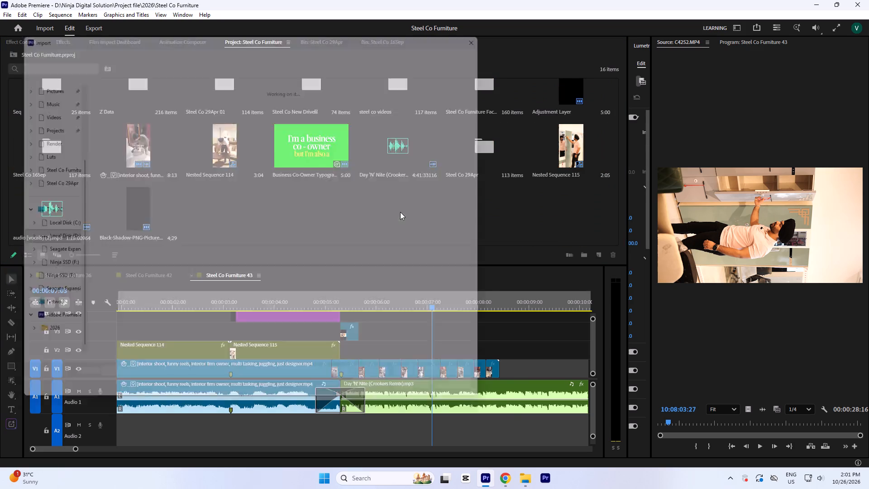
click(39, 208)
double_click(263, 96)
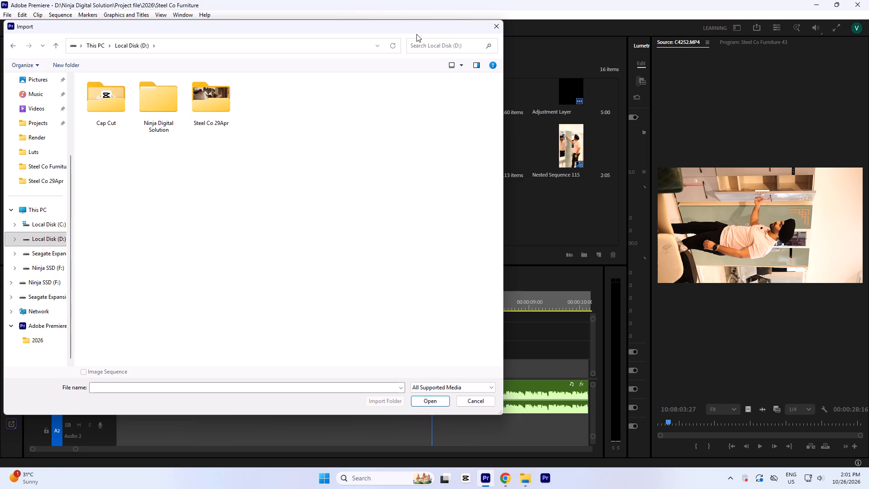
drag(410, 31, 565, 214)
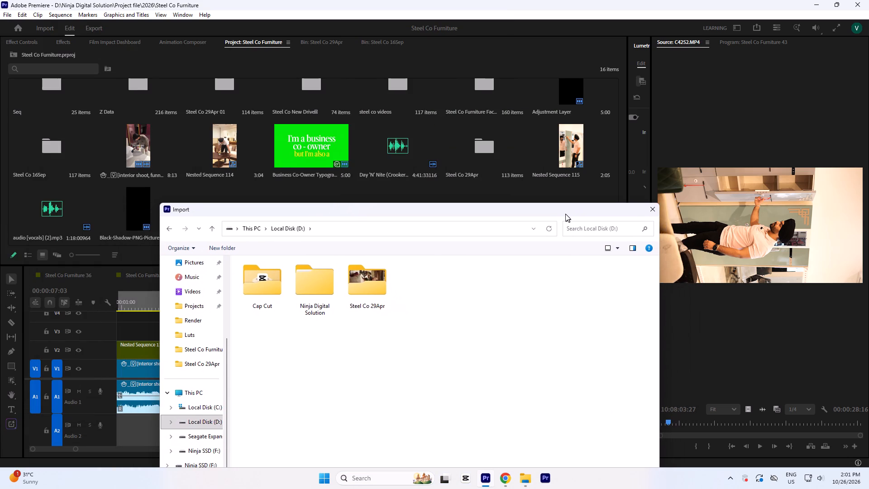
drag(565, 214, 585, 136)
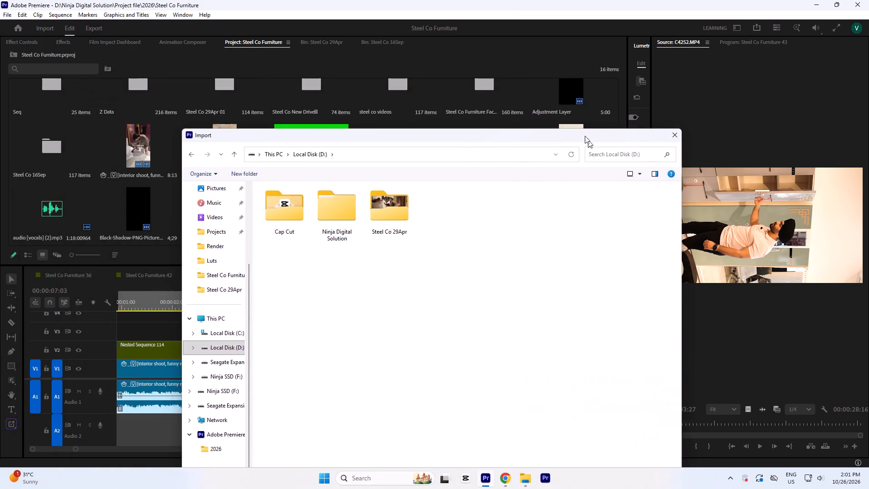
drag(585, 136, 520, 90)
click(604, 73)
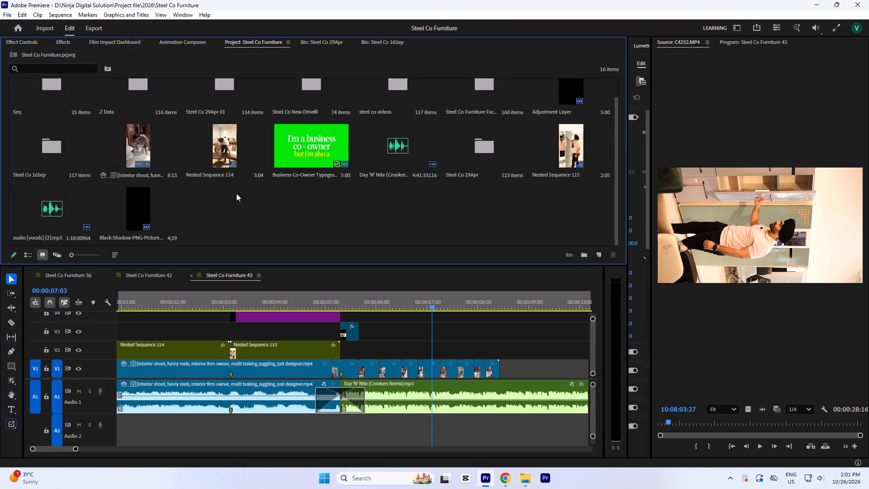
Reopen the Steel Co 29Apr bin, preview C4238.MP4 and scrub through C4248.MP4 again.
scroll(229, 177, down, 3)
double_click(479, 148)
scroll(273, 184, up, 3)
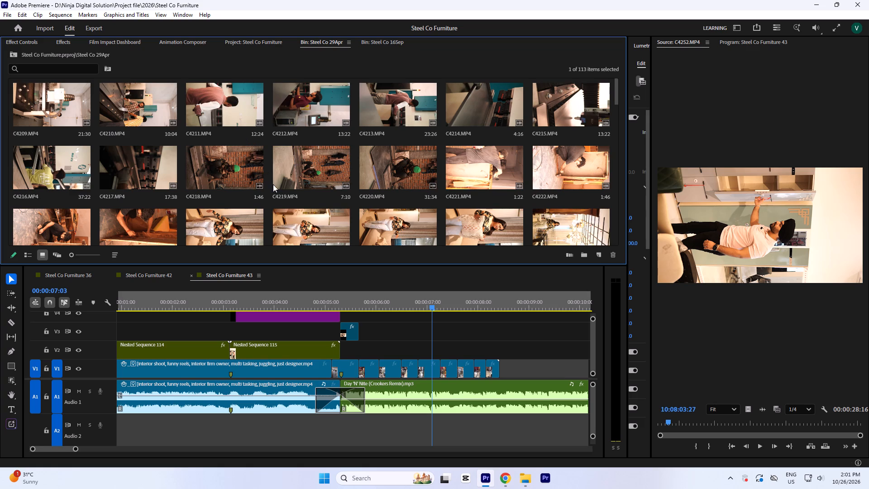
scroll(273, 184, down, 2)
scroll(146, 181, down, 1)
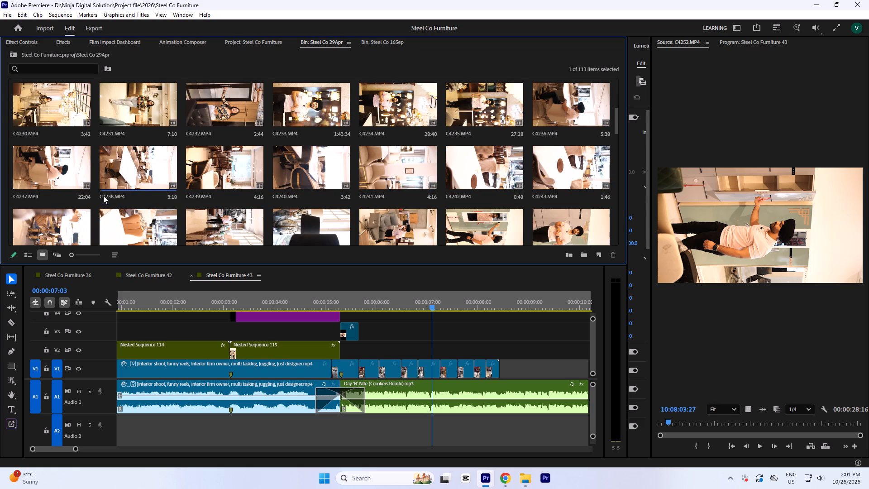
double_click(122, 167)
scroll(136, 172, down, 1)
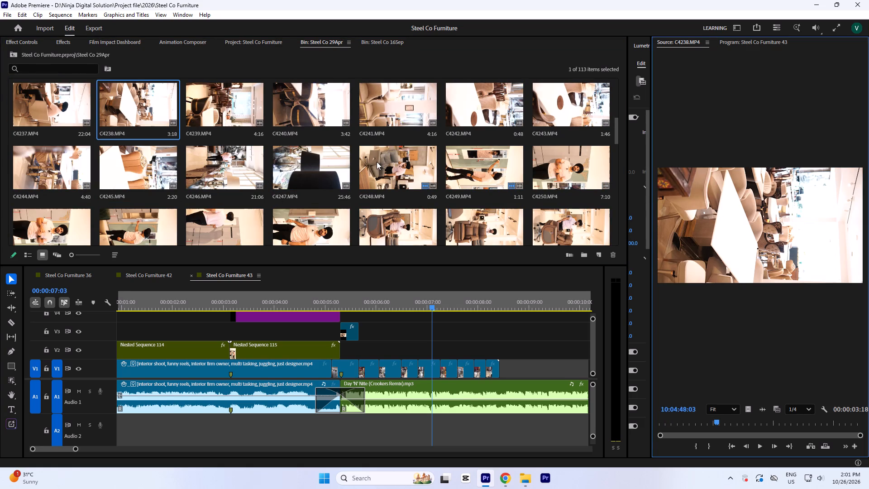
double_click(377, 162)
key(space)
key(space)
drag(702, 425, 732, 428)
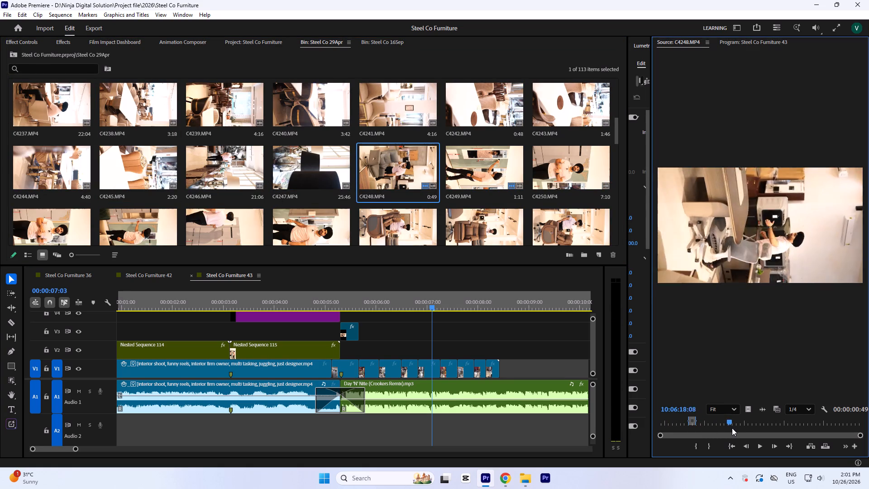
drag(732, 428, 800, 426)
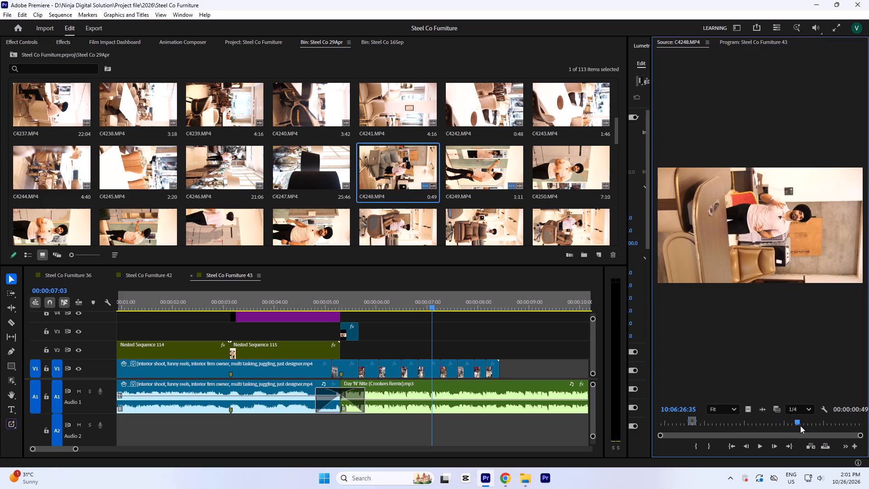
drag(800, 426, 507, 413)
key(space)
key(space)
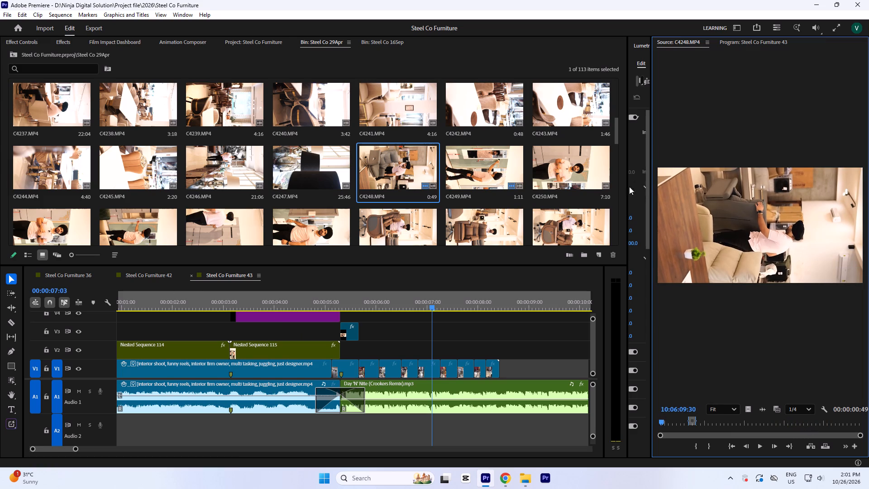
Preview C4249.MP4, and play and scrub through C4250.MP4 in the Steel Co 29Apr bin.
scroll(486, 174, down, 1)
click(451, 97)
double_click(466, 96)
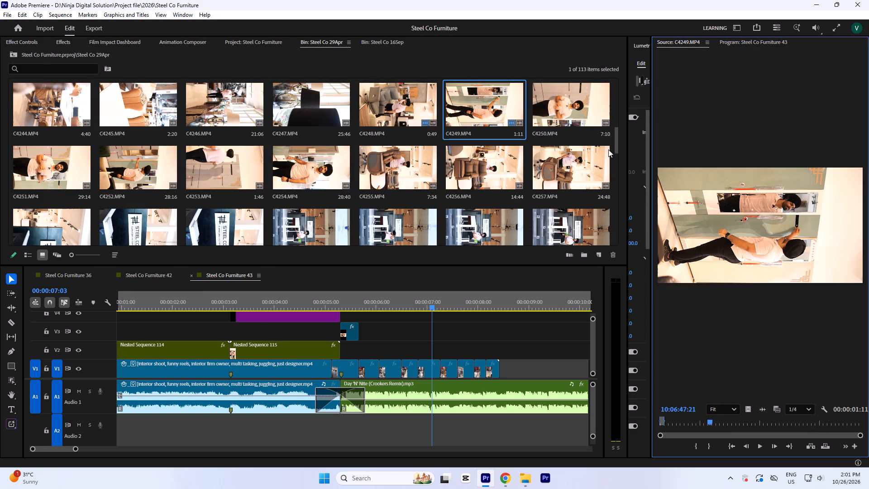
double_click(566, 105)
key(space)
key(space)
drag(727, 424, 711, 427)
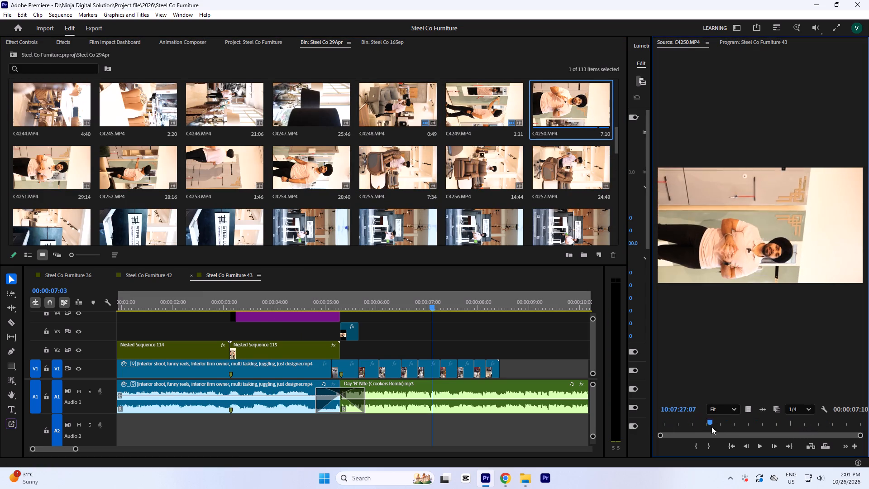
drag(711, 427, 693, 419)
Review C4252.MP4 near its start and scrub through C4251.MP4 to find a matching action.
double_click(129, 168)
key(space)
key(space)
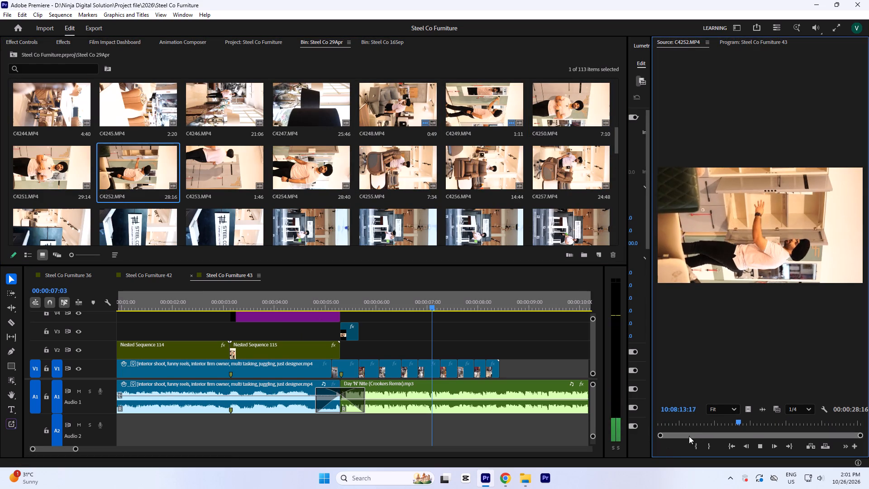
drag(677, 427, 670, 430)
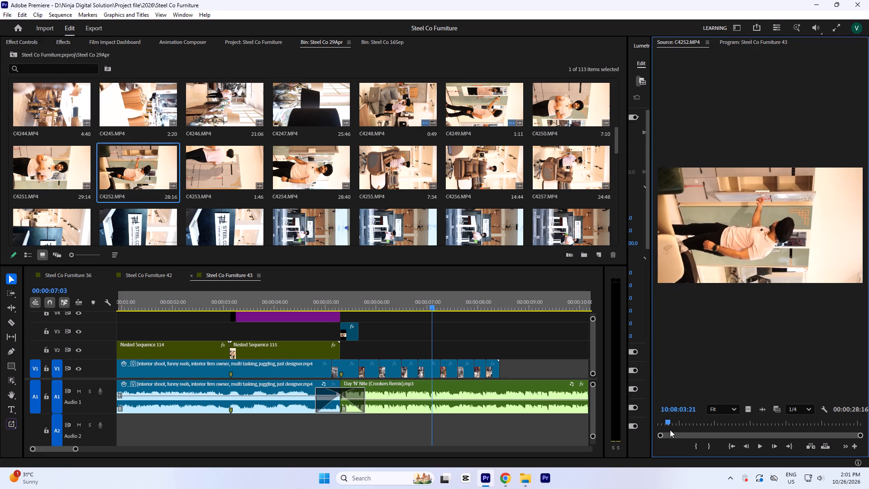
drag(670, 430, 667, 427)
double_click(47, 163)
drag(684, 426, 678, 427)
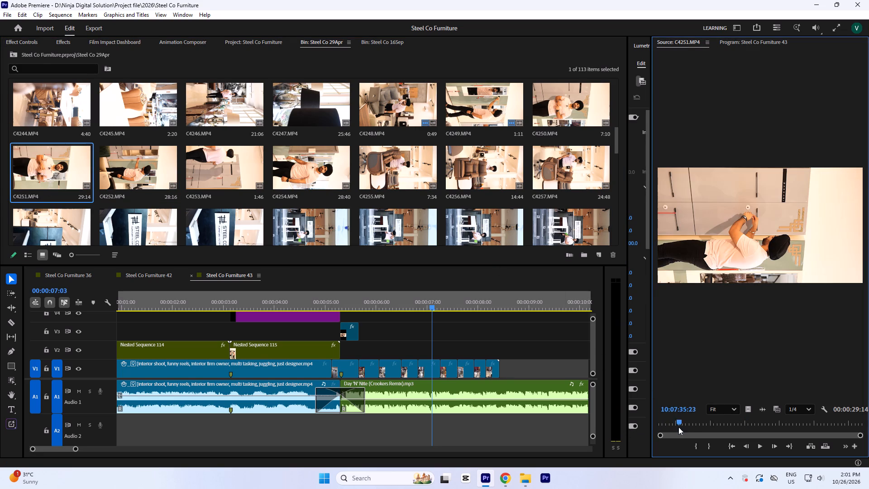
drag(678, 427, 764, 416)
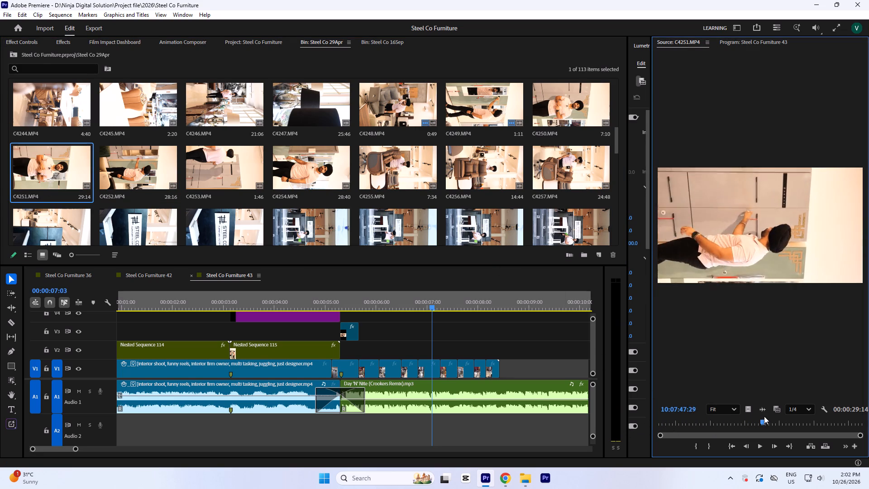
drag(764, 416, 802, 412)
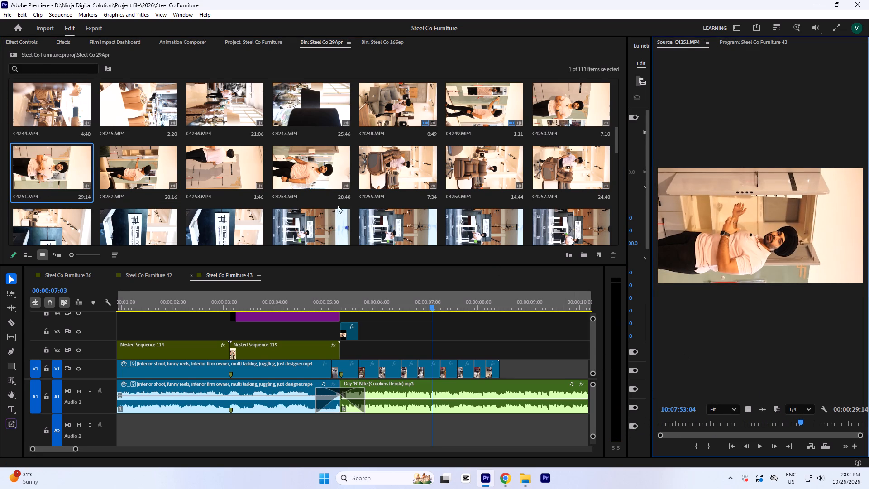
Play the V1 reference shots that follow the C4248.MP4 clip, stopping at 00:00:06:19.
click(358, 297)
key(space)
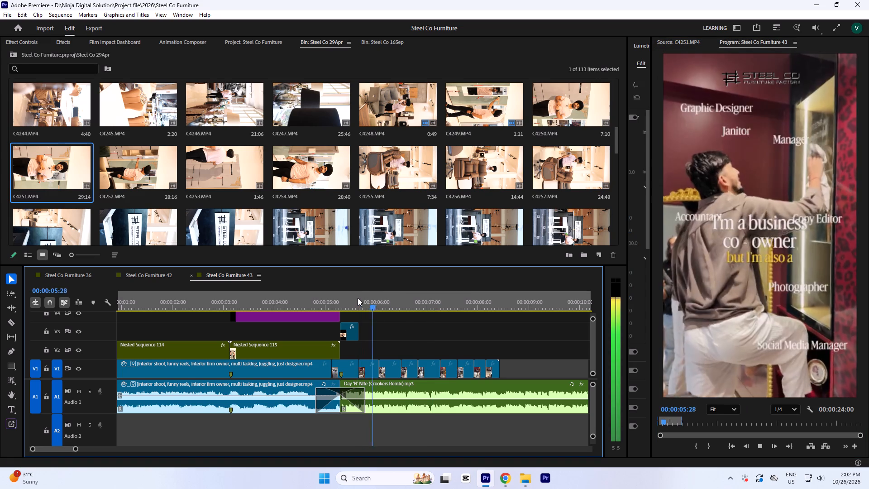
key(space)
Open C4261.MP4, play C4267.MP4, and scrub to near the end of C4269.MP4 in the Steel Co 29Apr bin.
scroll(266, 170, down, 1)
double_click(308, 160)
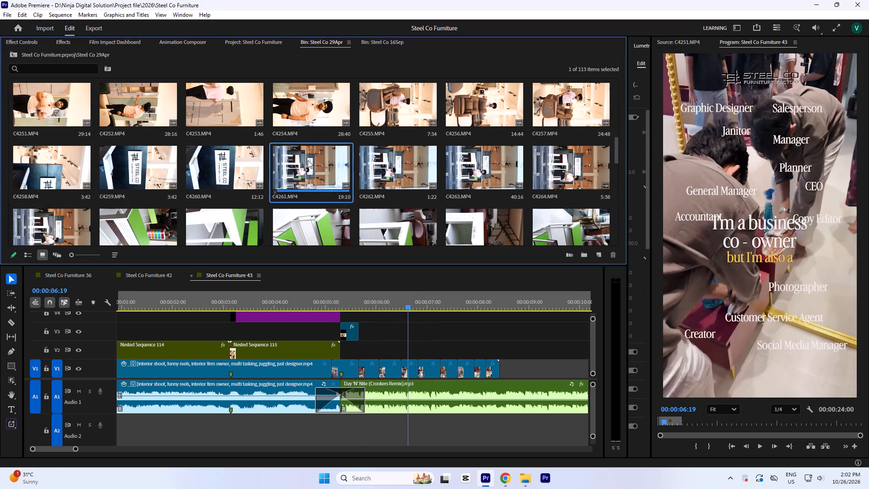
scroll(299, 176, down, 1)
double_click(201, 167)
key(space)
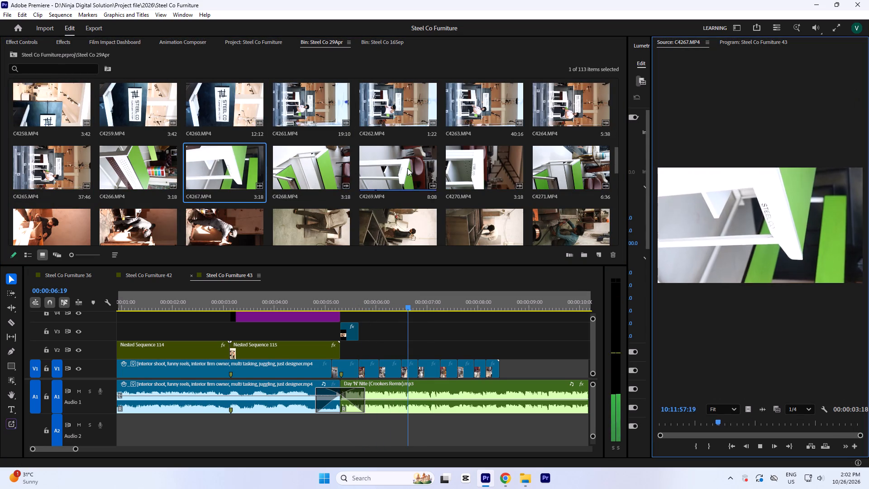
click(407, 168)
double_click(401, 168)
key(space)
drag(781, 426, 846, 430)
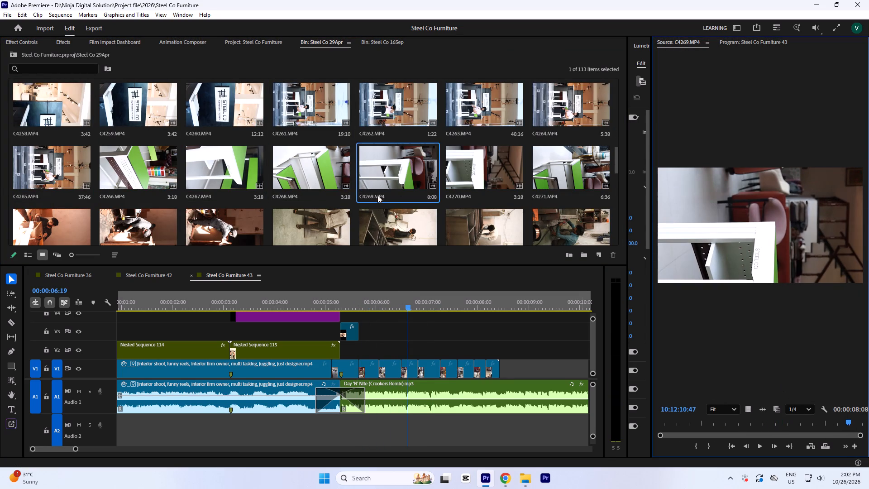
Preview workshop footage further down the Steel Co 29Apr bin, including C4313.MP4.
scroll(377, 195, down, 2)
double_click(469, 108)
key(space)
scroll(316, 151, down, 3)
key(space)
double_click(374, 156)
scroll(374, 155, down, 3)
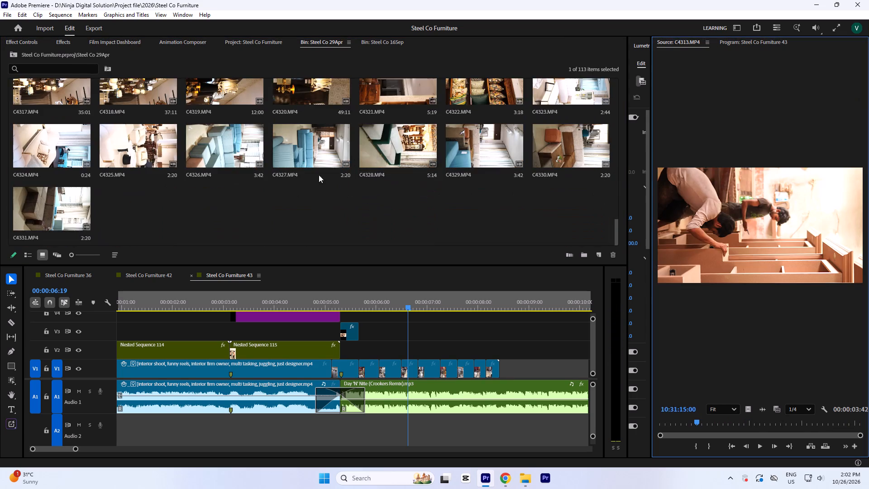
Preview the last clips of the Steel Co 29Apr bin: C4325.MP4, C4331.MP4, C4324.MP4 and C4327.MP4.
click(198, 145)
double_click(152, 142)
key(space)
double_click(66, 213)
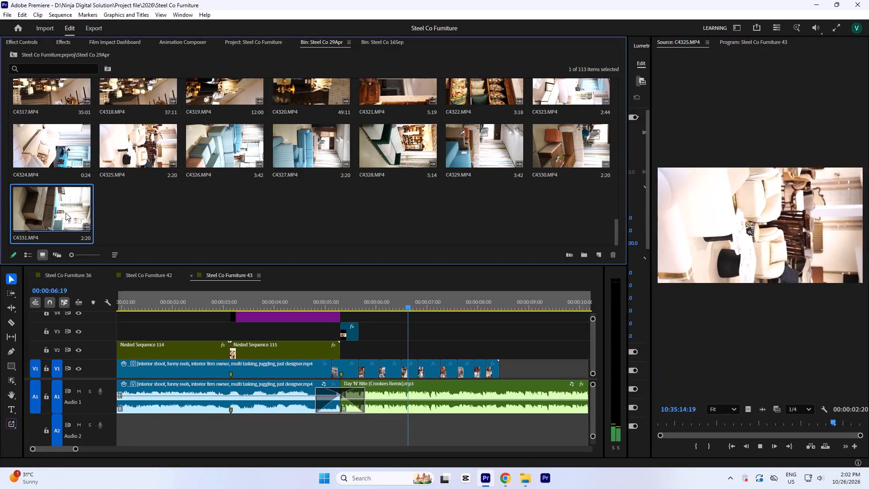
double_click(48, 153)
key(space)
key(space)
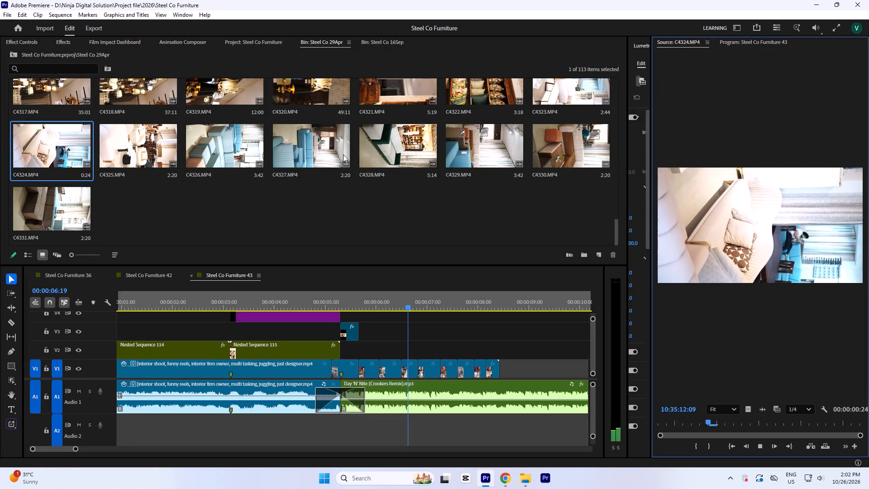
double_click(286, 151)
key(space)
Return to the earlier clips of the Steel Co 29Apr bin, then play and scrub through C4239.MP4.
scroll(236, 178, up, 3)
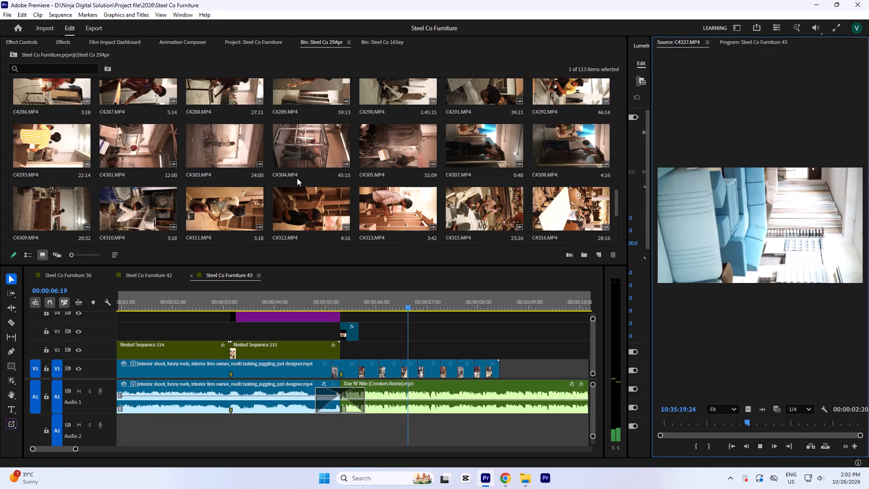
scroll(297, 178, up, 12)
scroll(222, 185, down, 1)
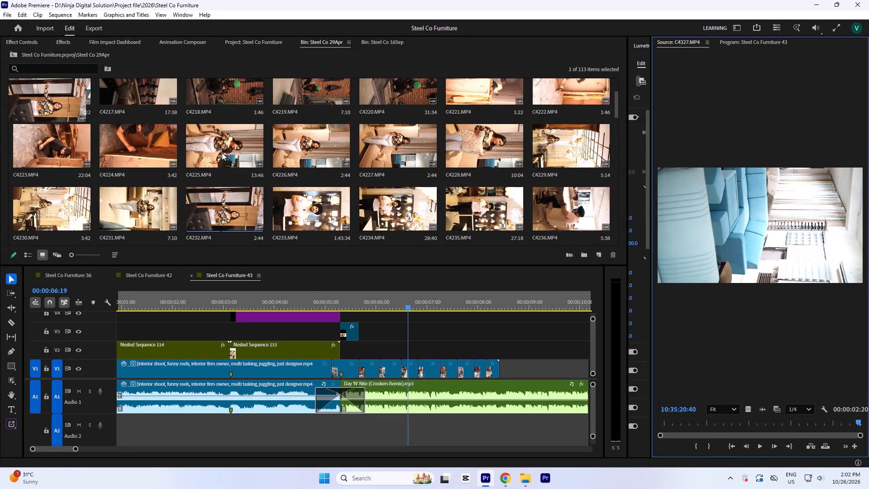
scroll(223, 153, down, 2)
double_click(219, 152)
key(space)
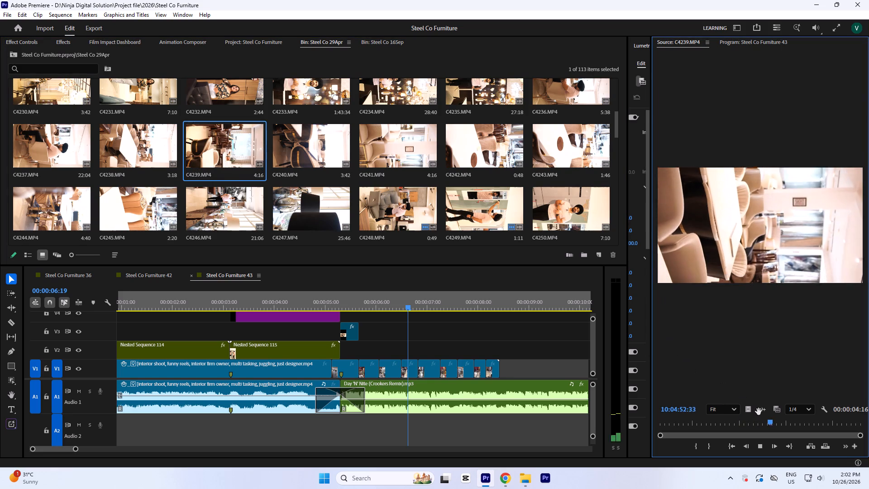
drag(780, 421, 816, 416)
Open the Steel Co 16Sep bin and preview C0850.MP4, C0858.MP4, C0863.MP4 and C0862.MP4.
click(394, 43)
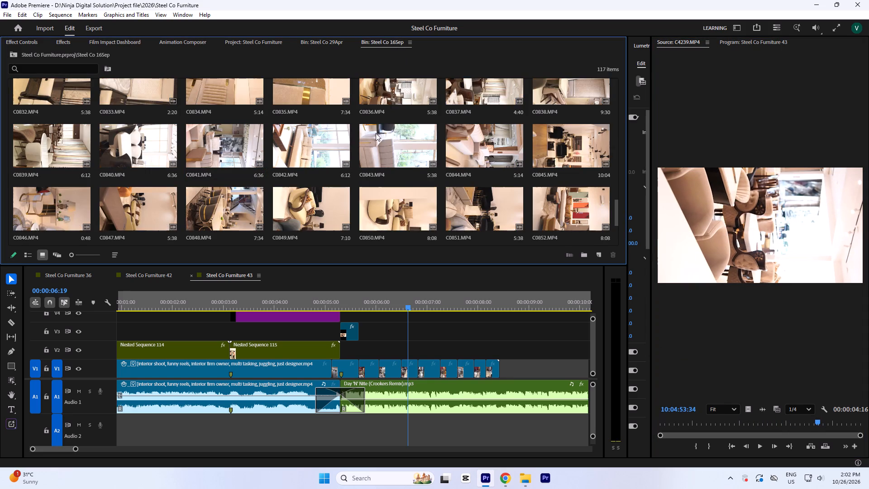
scroll(376, 134, down, 1)
double_click(380, 145)
key(space)
key(space)
scroll(346, 165, down, 1)
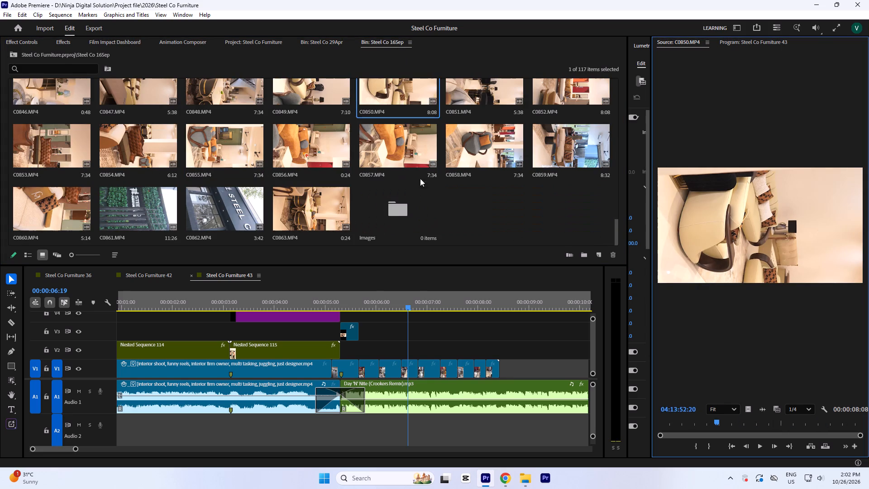
double_click(471, 146)
key(space)
double_click(316, 201)
key(space)
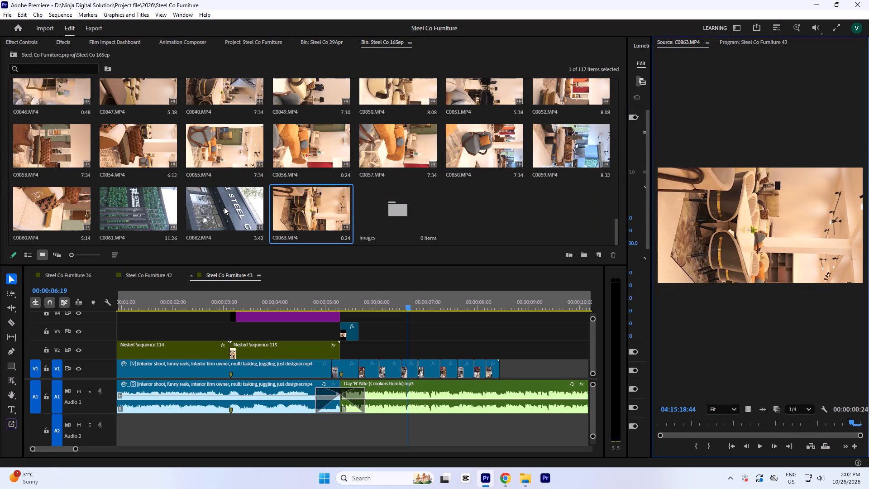
double_click(224, 207)
key(space)
Preview C0807.MP4 and C0803.MP4 in the Steel Co 16Sep bin, and scrub through C0809.MP4 near its start.
scroll(303, 184, up, 1)
scroll(424, 177, up, 1)
scroll(528, 156, up, 1)
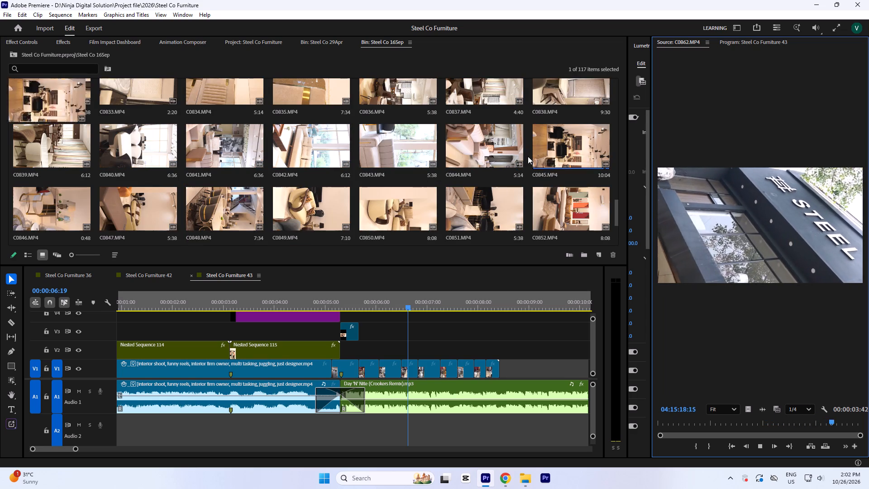
scroll(392, 166, up, 1)
scroll(329, 160, up, 3)
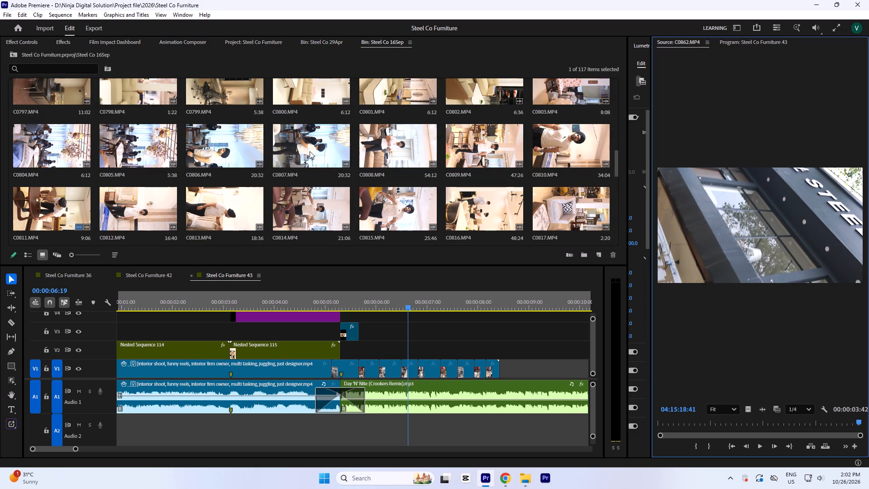
double_click(308, 148)
key(space)
scroll(496, 156, up, 1)
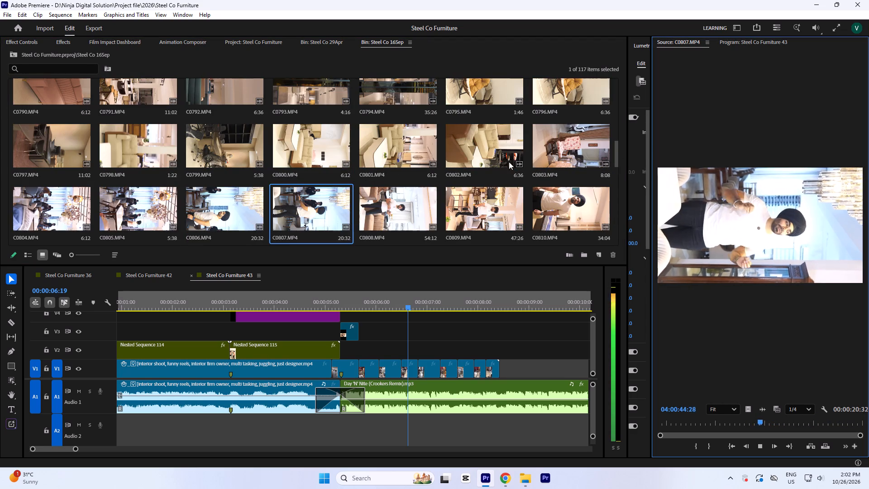
double_click(556, 138)
key(space)
scroll(483, 172, down, 1)
double_click(477, 140)
key(space)
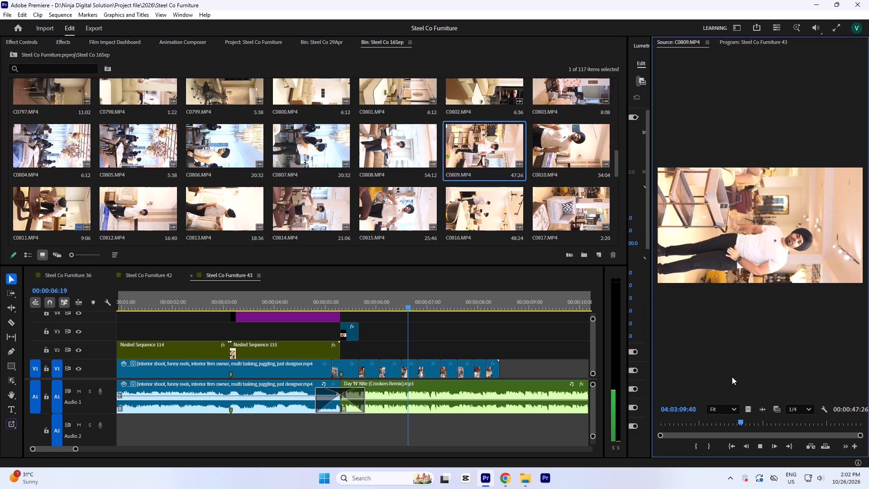
drag(736, 424, 652, 423)
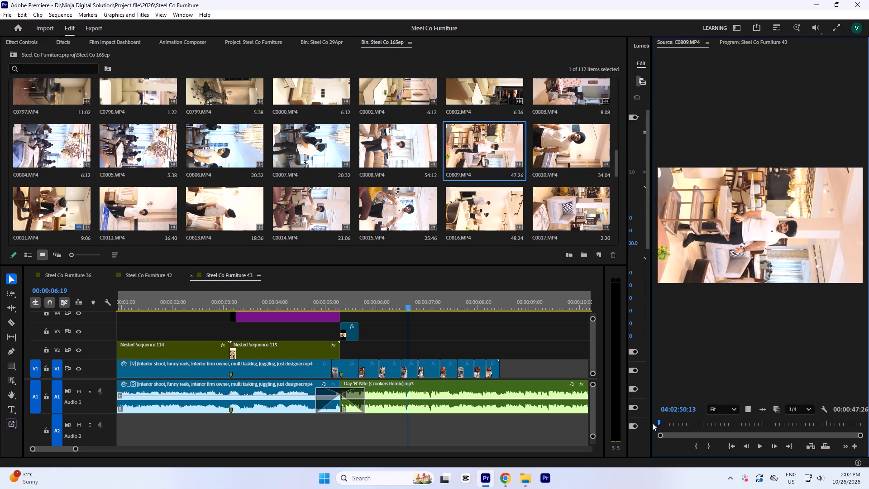
drag(652, 423, 669, 428)
Scrub through C0816.MP4 from its start to 04:10:20:40 to look for a matching action.
scroll(512, 170, down, 1)
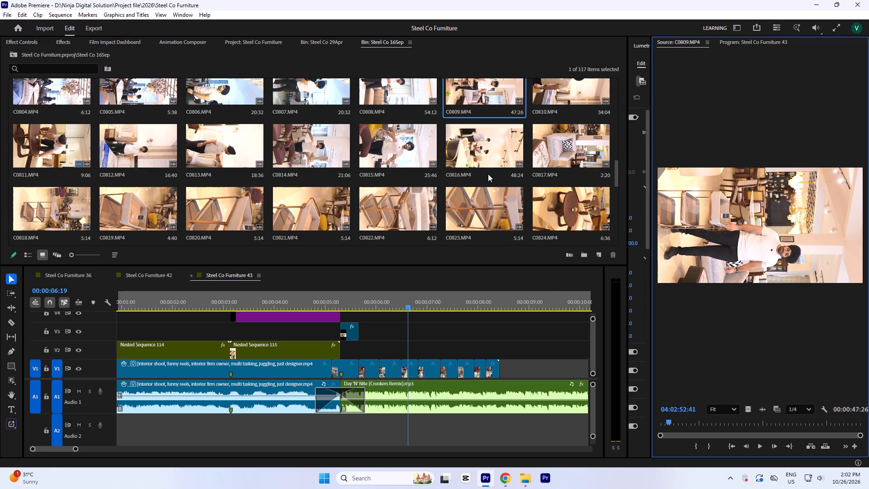
double_click(466, 150)
key(space)
drag(699, 422, 659, 424)
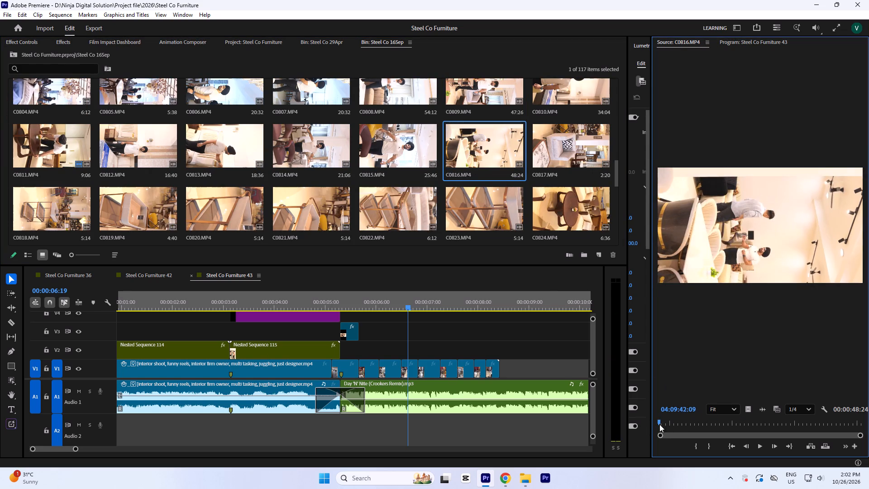
drag(659, 424, 726, 426)
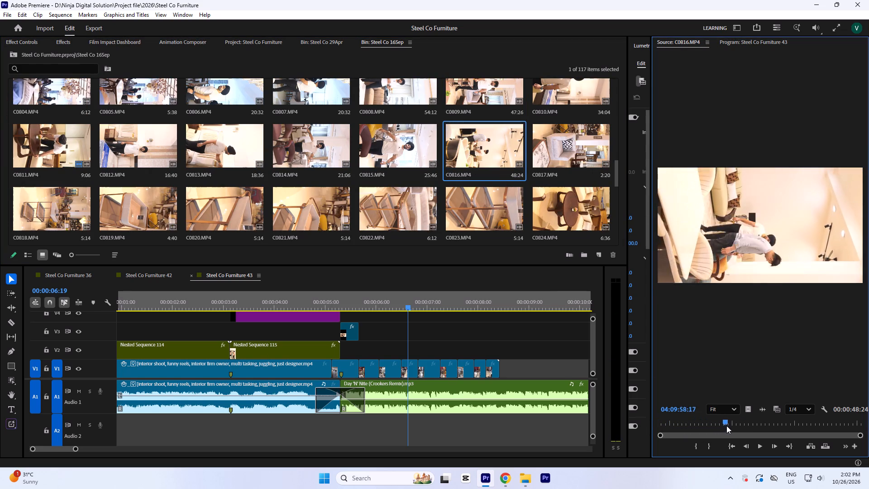
drag(726, 426, 778, 417)
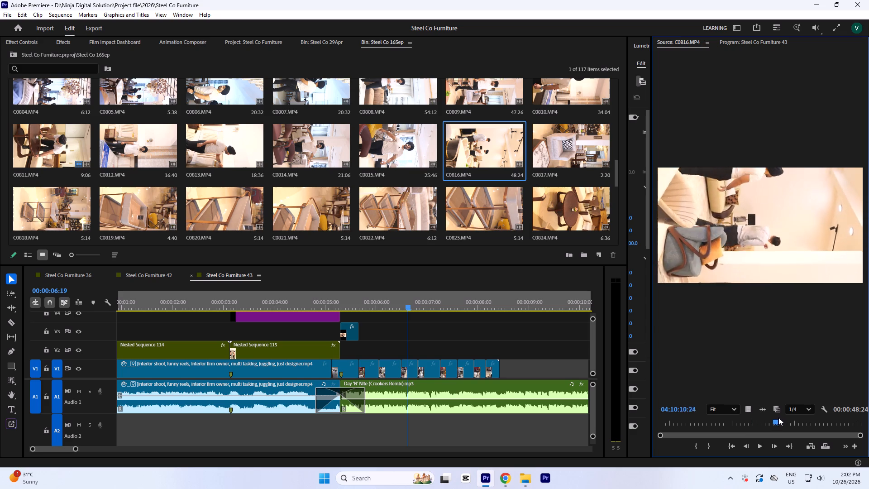
drag(778, 417, 820, 413)
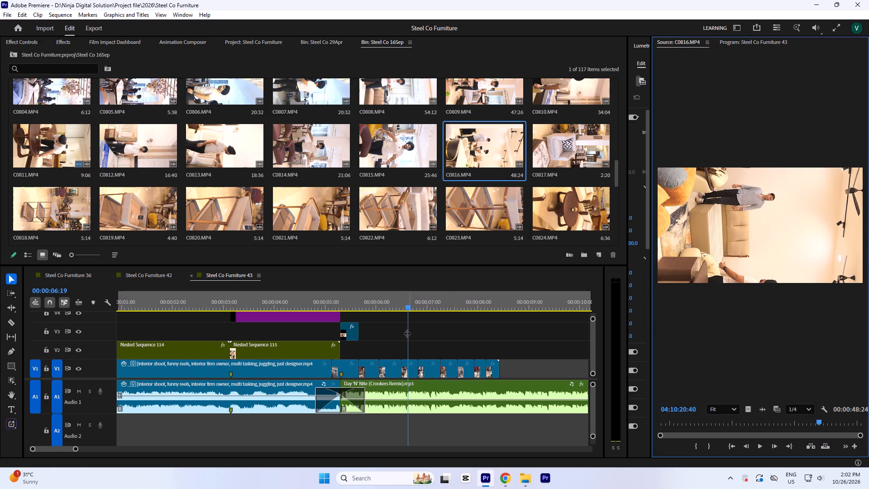
Scrub the V1 reference shots in the Steel Co Furniture 43 sequence up to 00:00:07:29.
click(368, 306)
drag(374, 304, 415, 328)
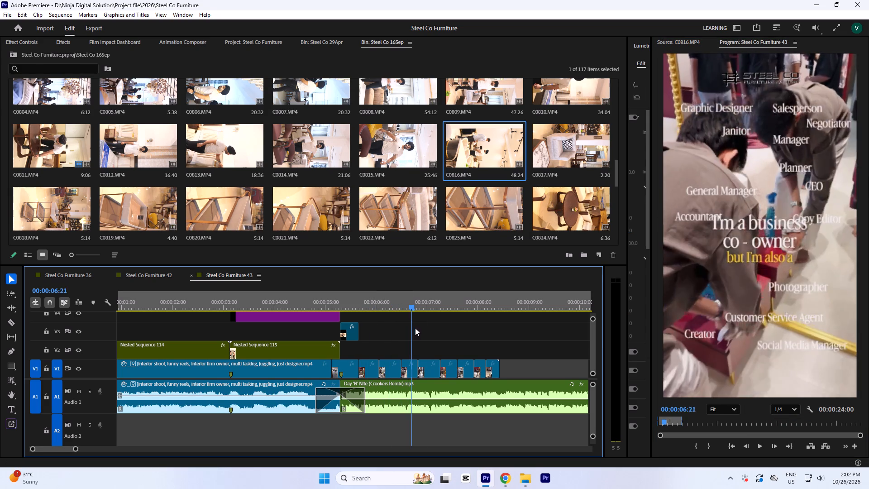
drag(415, 328, 477, 350)
scroll(353, 160, down, 1)
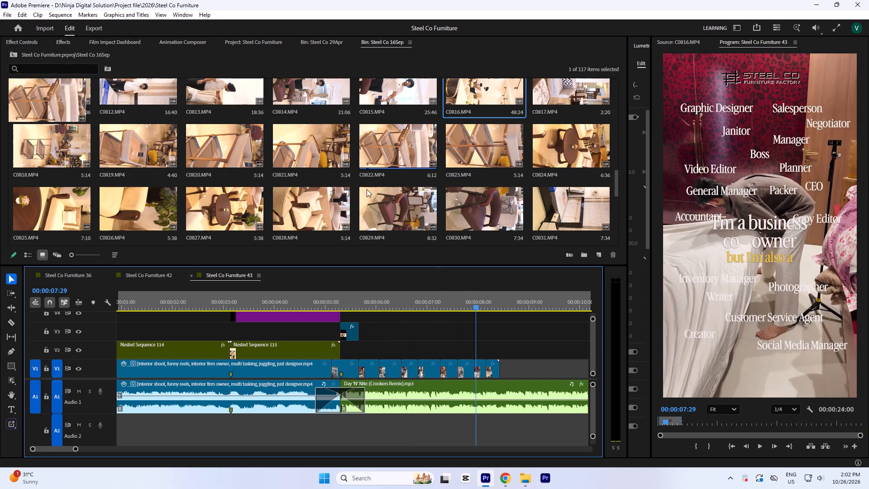
Switch to File Explorer and open the Ninja SSD (F:) drive.
click(525, 478)
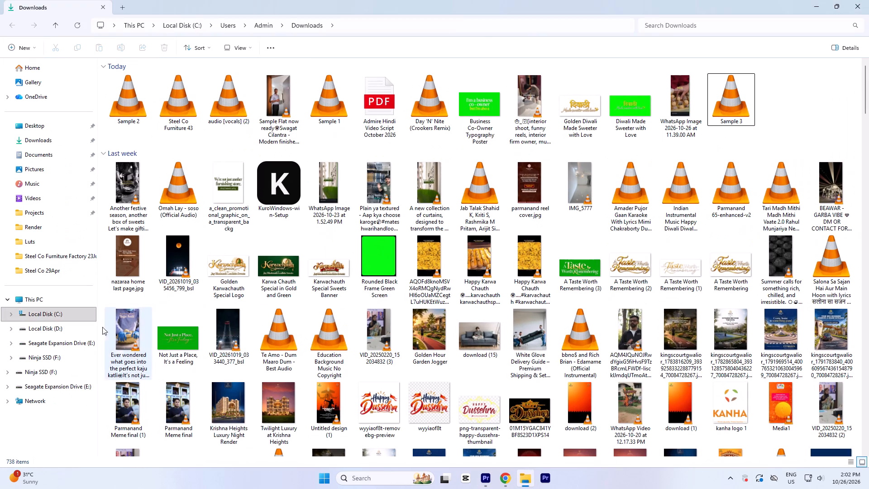
click(54, 292)
double_click(392, 80)
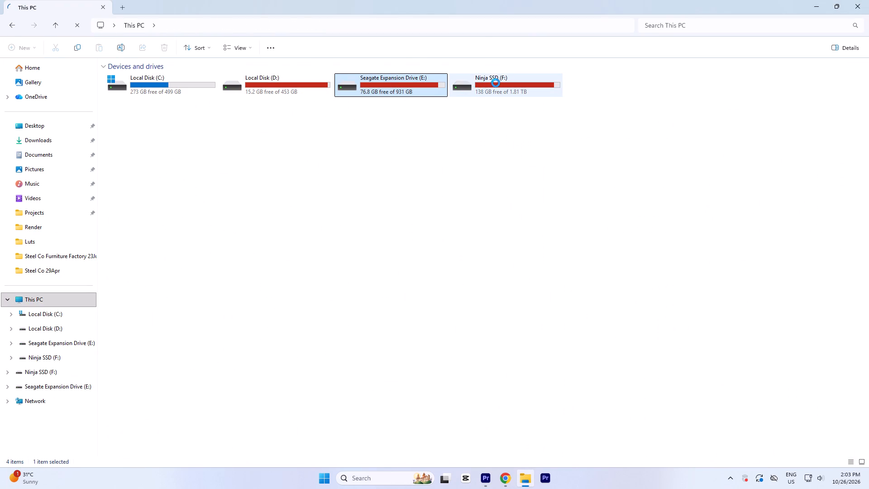
key(BackSpace)
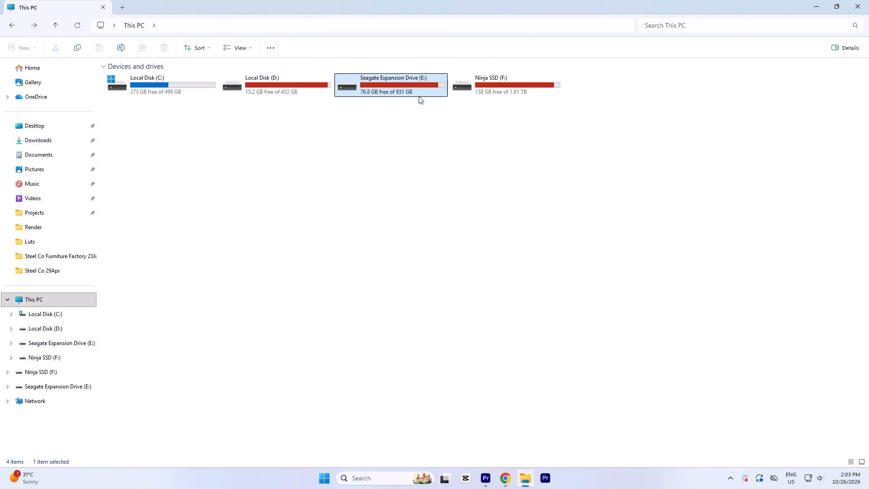
double_click(502, 88)
Switch back to Premiere and save the project.
click(488, 475)
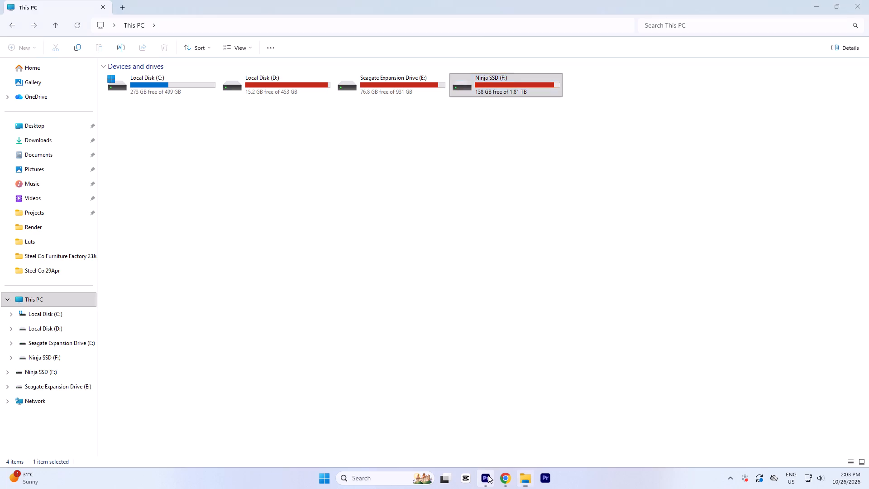
key(ctrl+s)
Return to File Explorer, open the Steel Co New Drive folder on Ninja SSD (F:) and look over its clips.
click(518, 470)
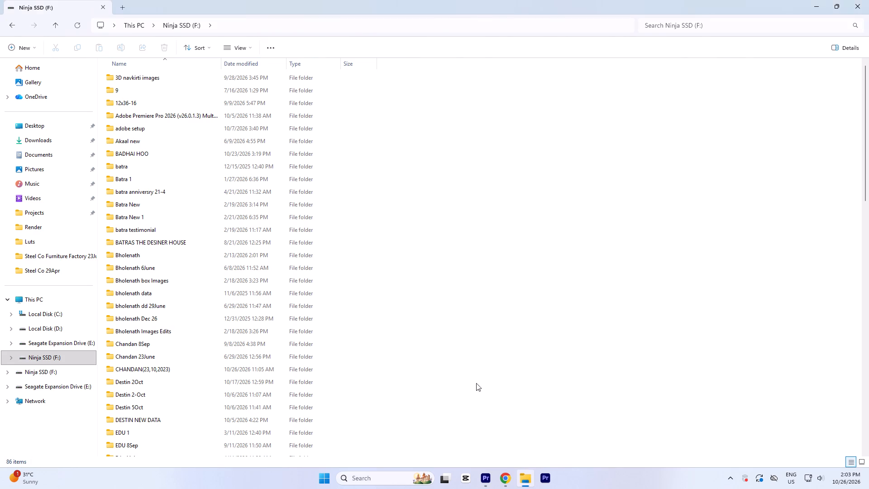
scroll(290, 277, up, 3)
scroll(204, 273, down, 8)
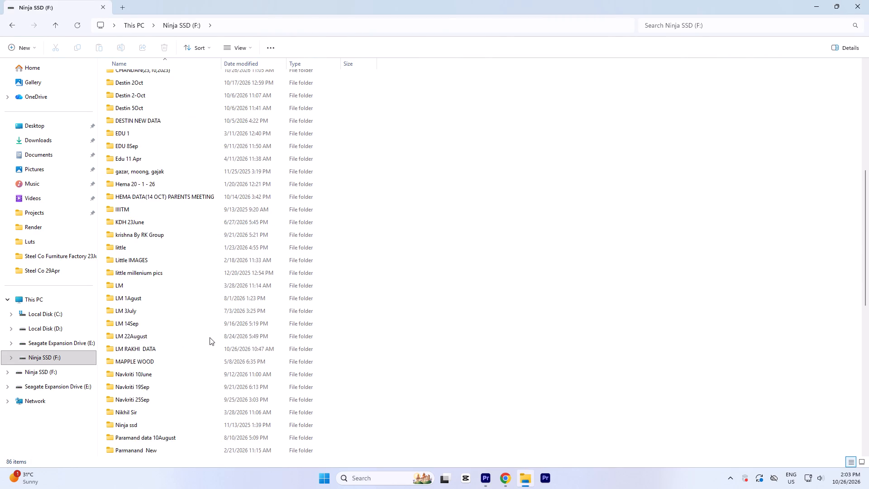
scroll(210, 338, down, 5)
scroll(207, 388, down, 11)
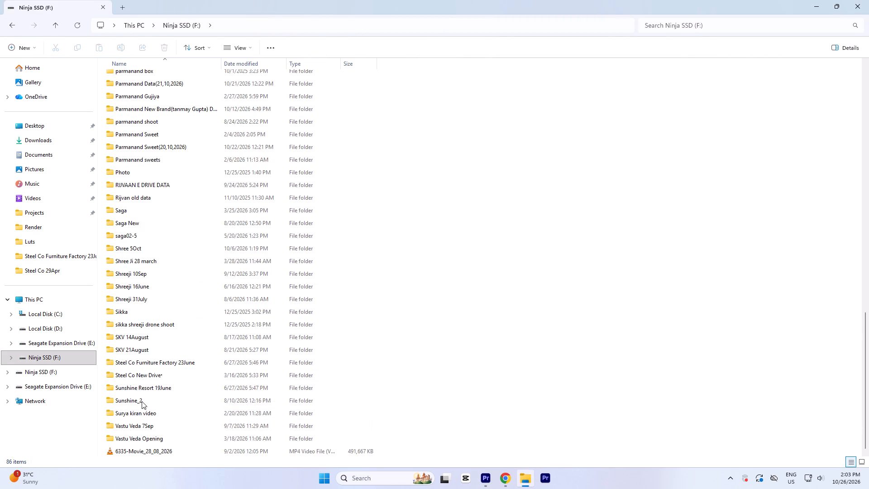
double_click(140, 376)
scroll(227, 351, down, 2)
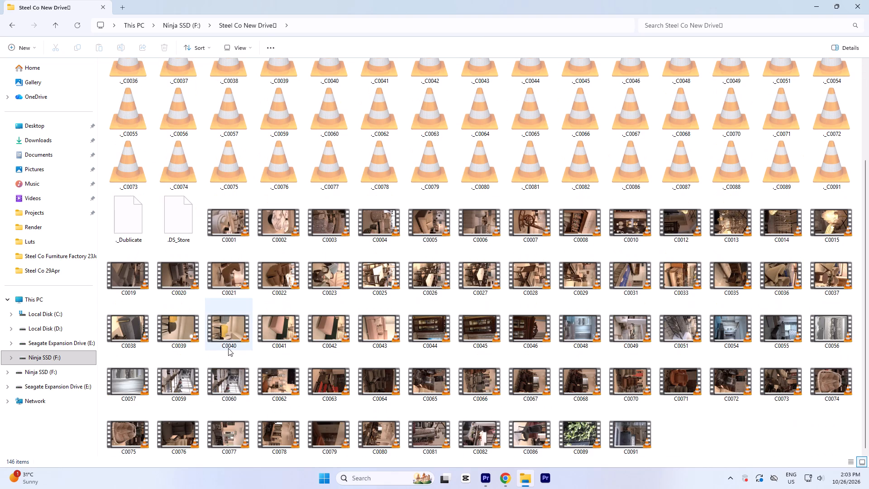
scroll(207, 350, down, 4)
Open the Steel Co Furniture Factory 23June folder on Ninja SSD (F:) and look over its clips.
key(BackSpace)
double_click(155, 437)
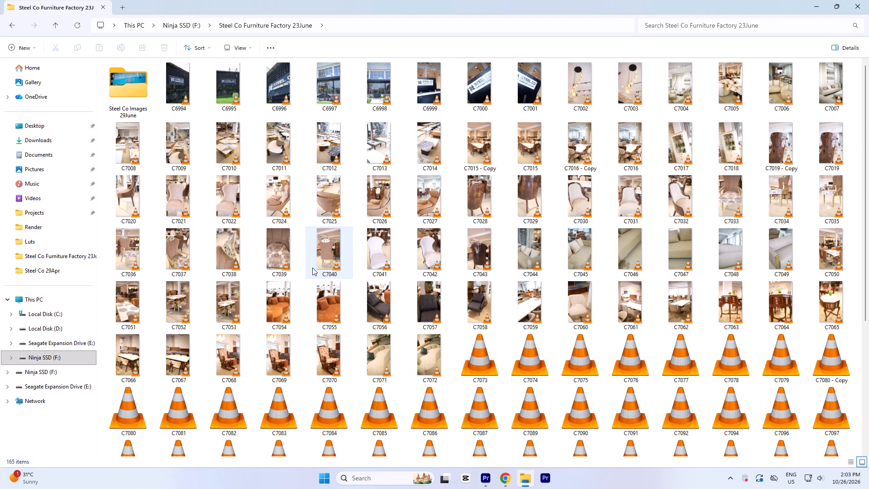
scroll(411, 270, down, 5)
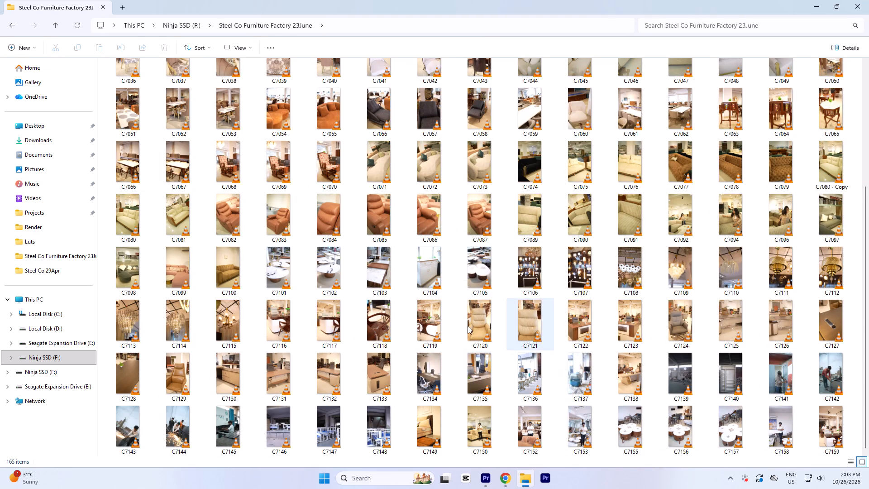
scroll(468, 326, up, 3)
Reopen the Steel Co New Drive folder and delete all its ._ stub files along with .DS_Store, keeping the real clips.
key(BackSpace)
scroll(357, 331, down, 3)
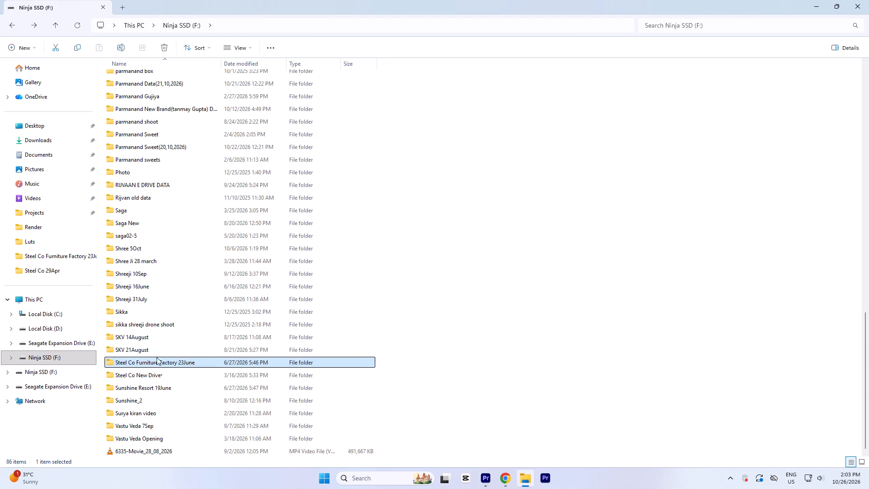
double_click(165, 380)
double_click(162, 375)
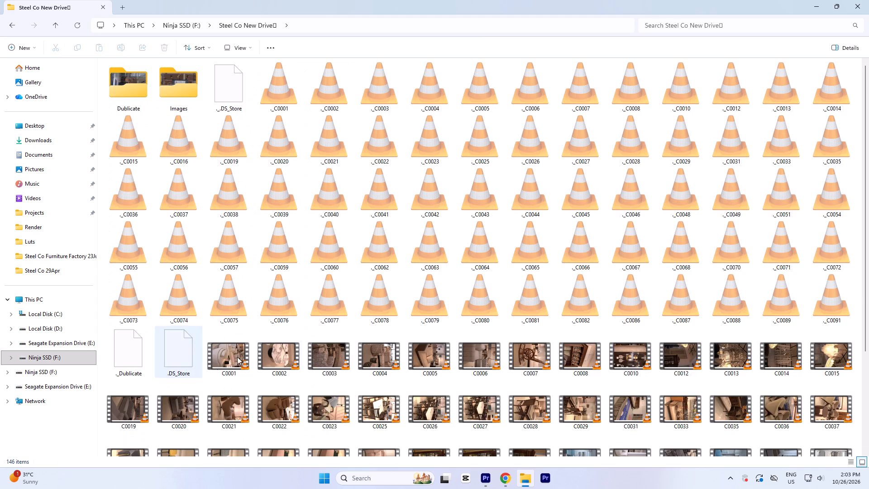
scroll(362, 336, down, 5)
scroll(364, 336, up, 3)
click(182, 355)
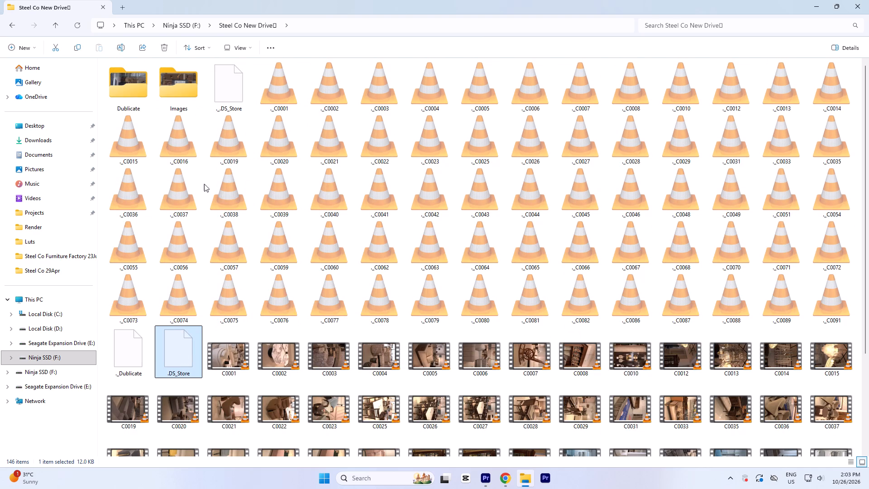
ctrl+shift+click(240, 97)
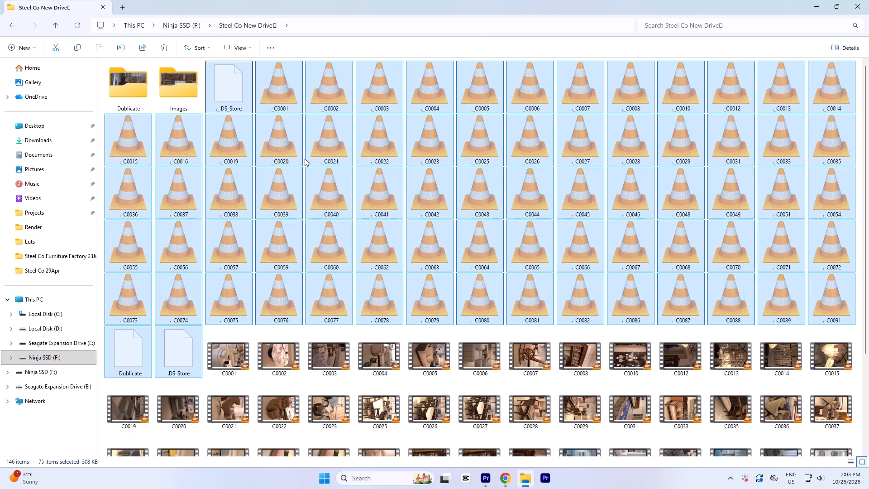
key(Delete)
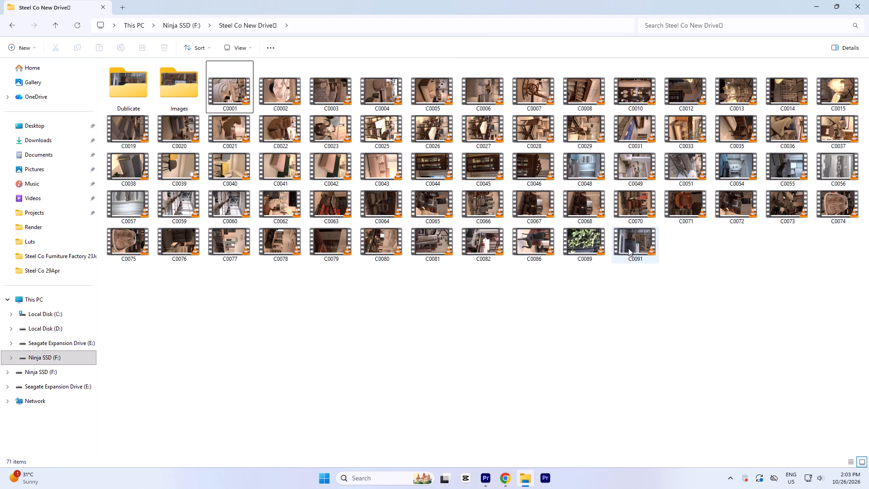
Return to the Steel Co Furniture Factory 23June folder and preview clips C7136 and C7137 in VLC.
key(BackSpace)
scroll(333, 313, down, 3)
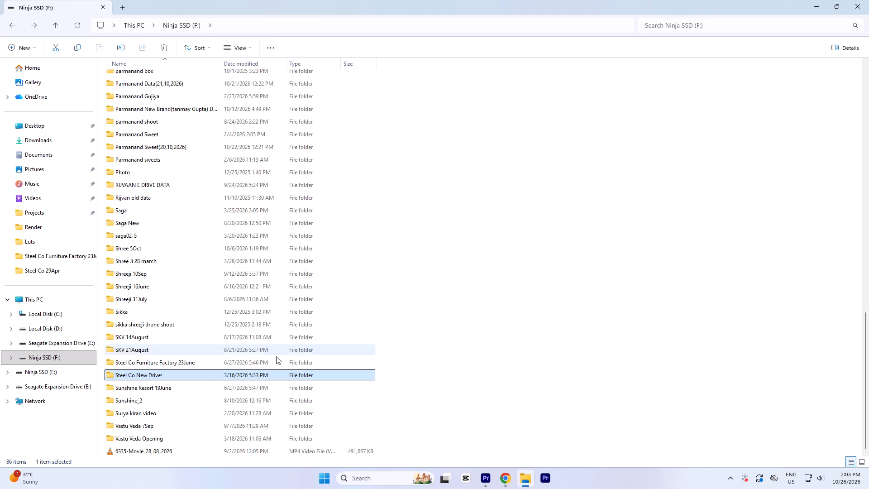
double_click(180, 363)
scroll(282, 315, down, 6)
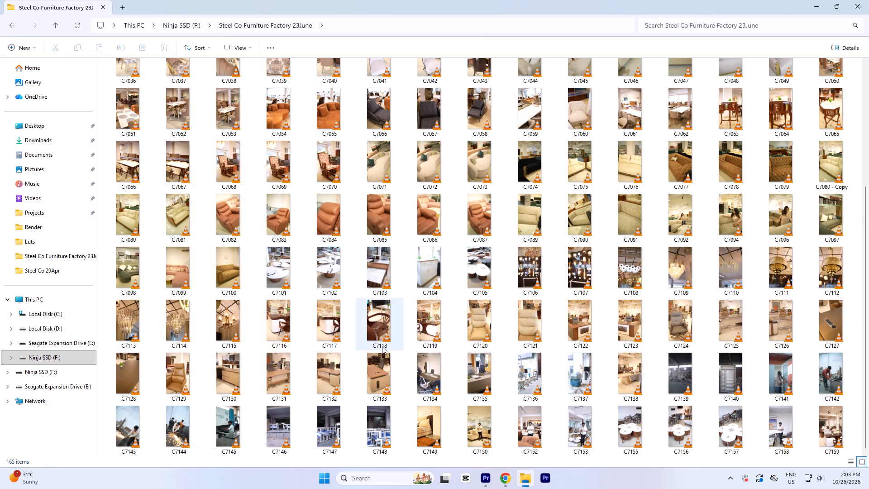
double_click(530, 379)
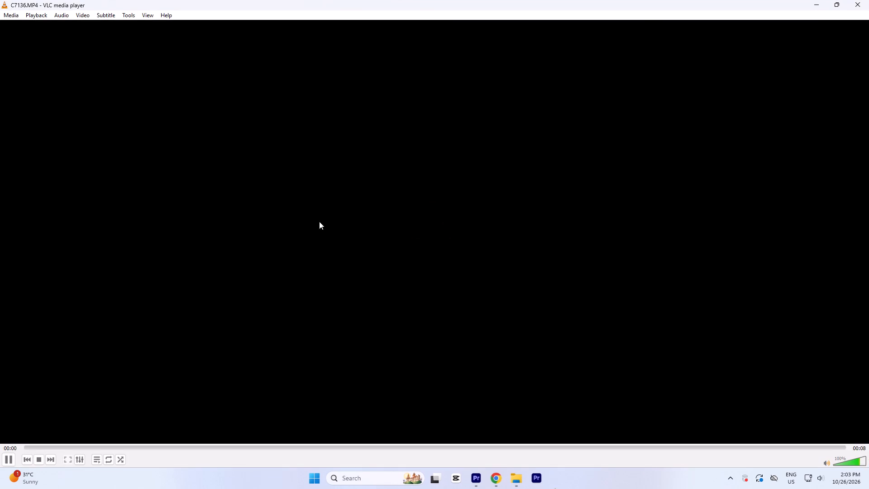
key(space)
click(864, 0)
scroll(635, 364, down, 3)
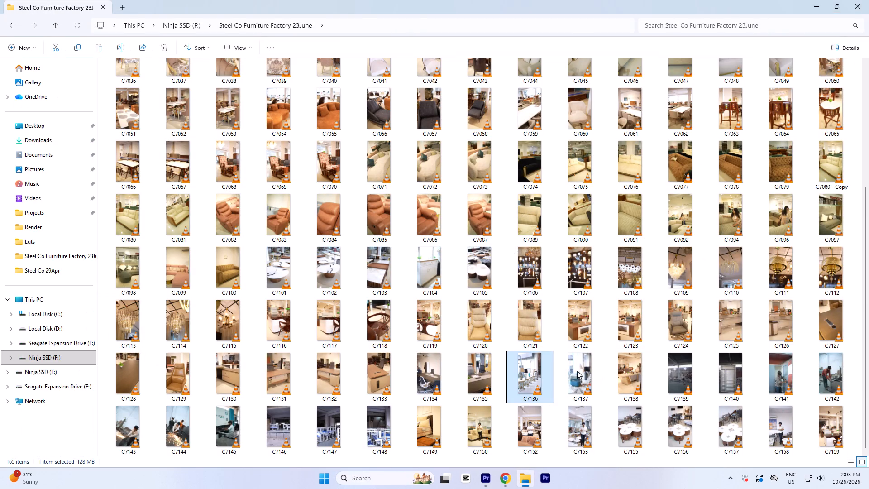
double_click(577, 371)
click(862, 0)
scroll(554, 332, down, 2)
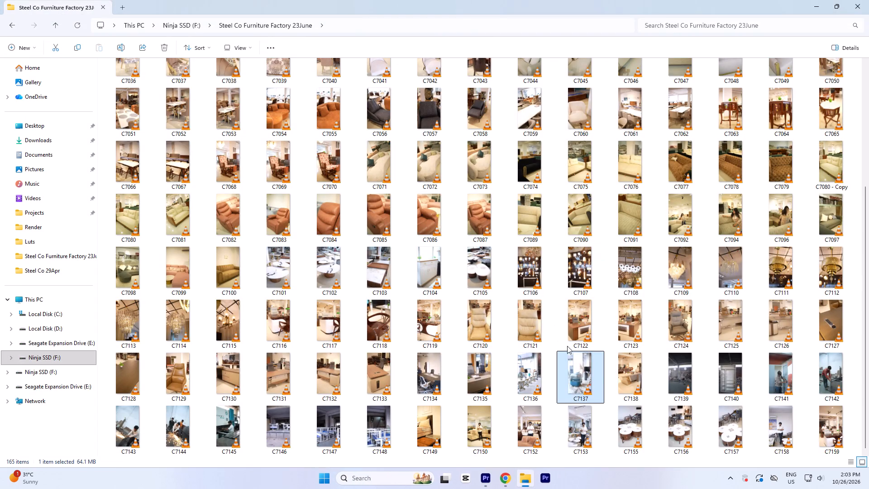
Preview clip C7158 in VLC, skimming ahead to about 00:19, and close the player.
double_click(780, 417)
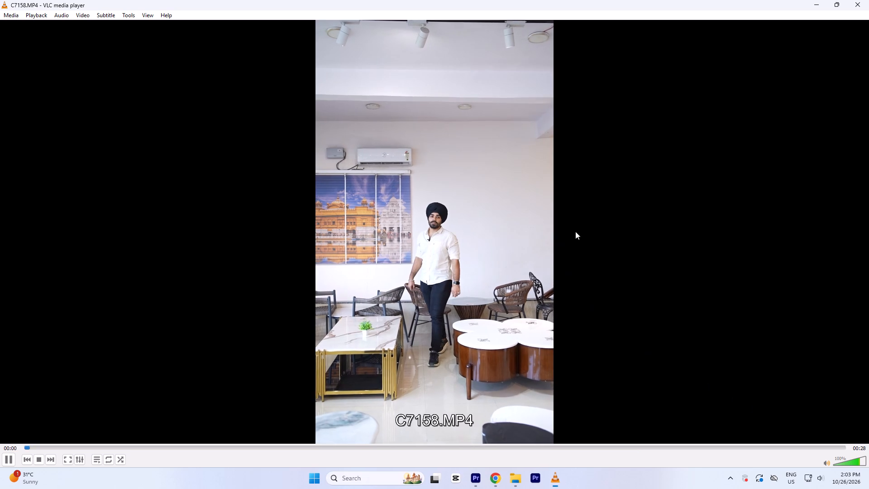
key(space)
key(space)
key(space)
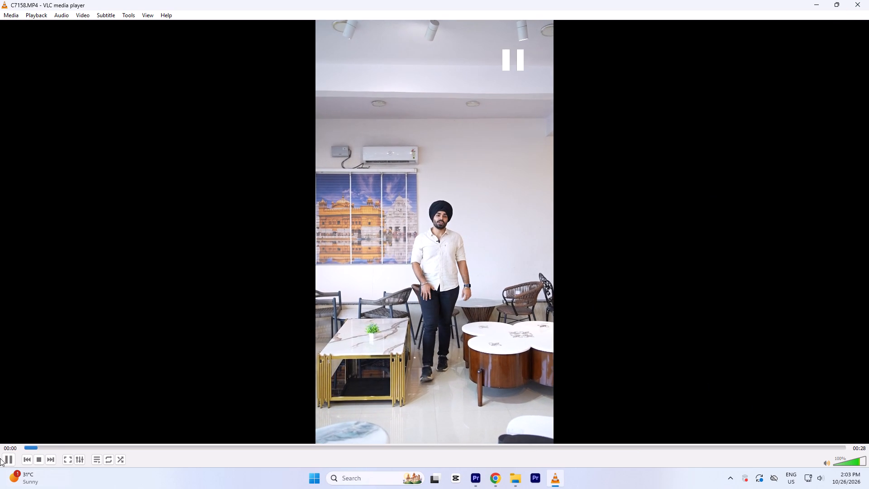
drag(59, 446, 611, 441)
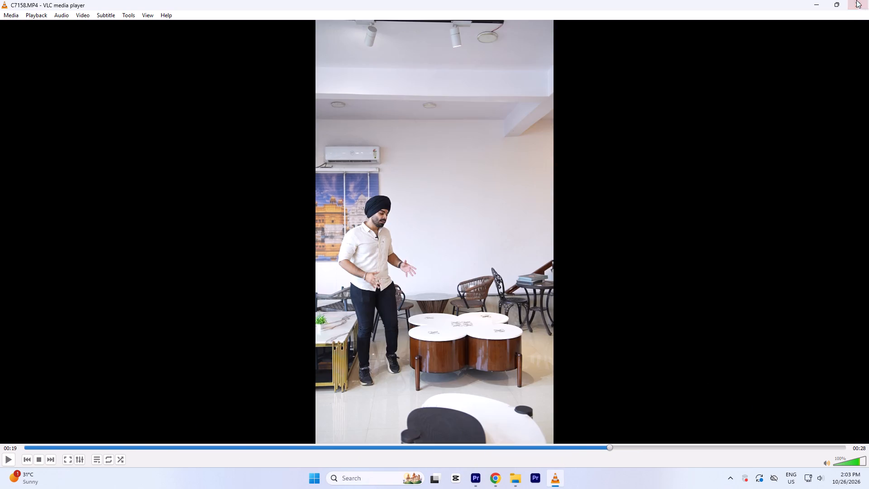
click(858, 0)
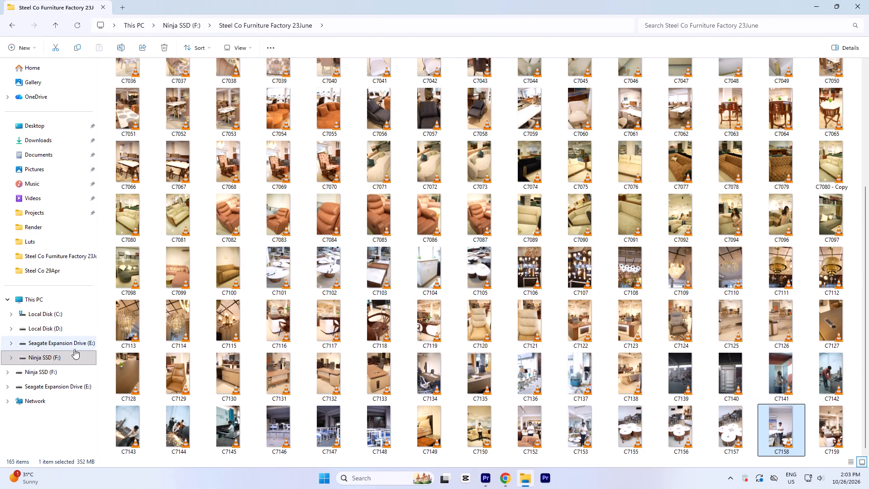
Go back to the Steel Co New Drive folder on Ninja SSD (F:) and look over the remaining clips.
scroll(312, 296, up, 4)
key(BackSpace)
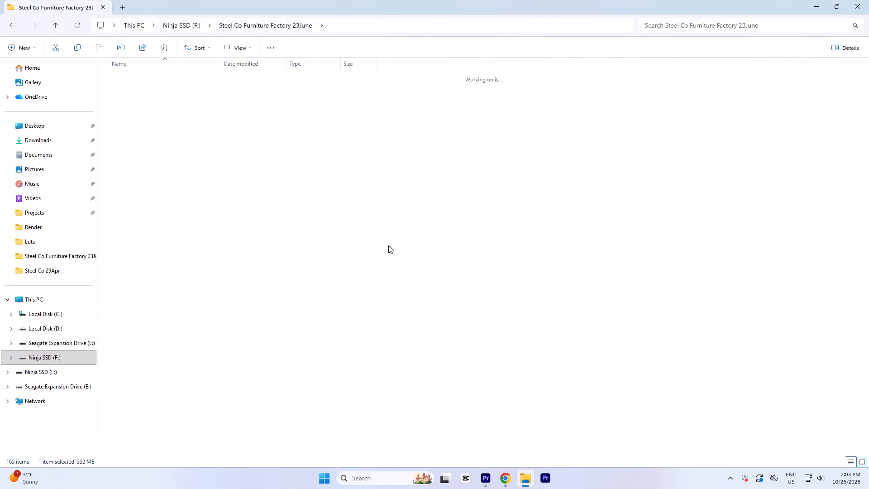
scroll(222, 420, down, 4)
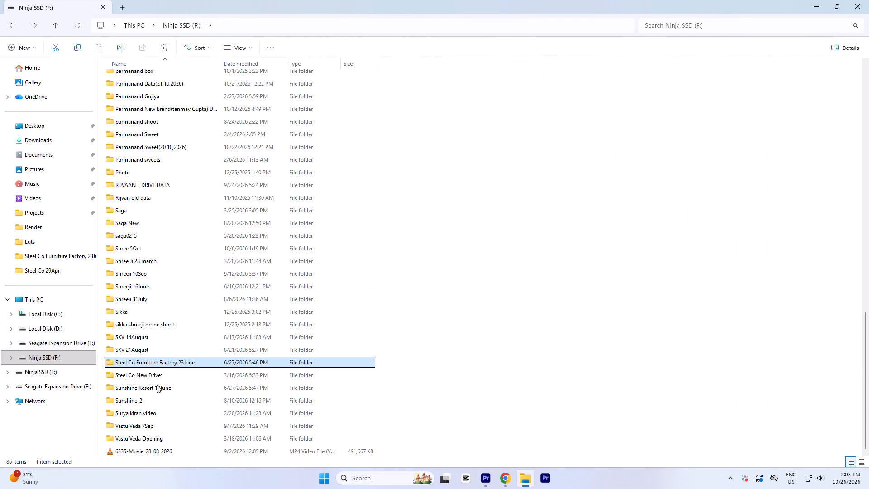
double_click(146, 373)
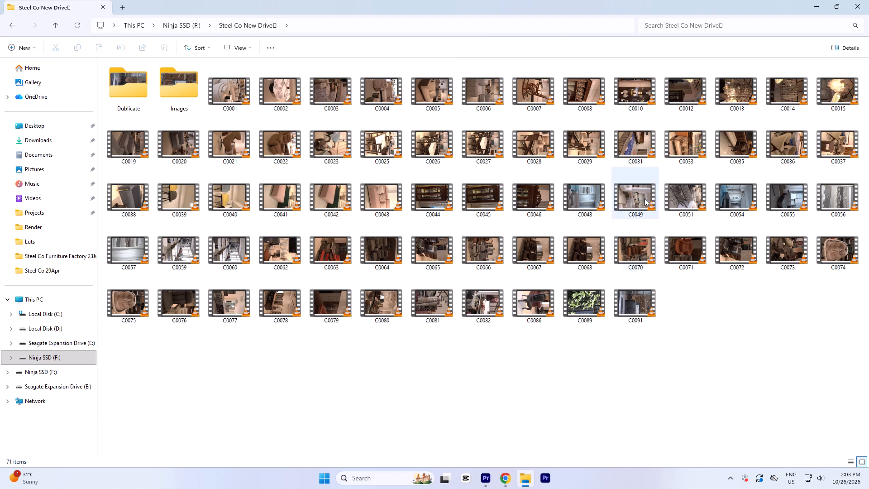
Check the Steel Co Furniture Factory 23June and Steel Co 29Apr folders in Data Backup Vikash on Seagate Expansion Drive (E:), and close File Explorer.
key(BackSpace)
key(BackSpace)
double_click(395, 84)
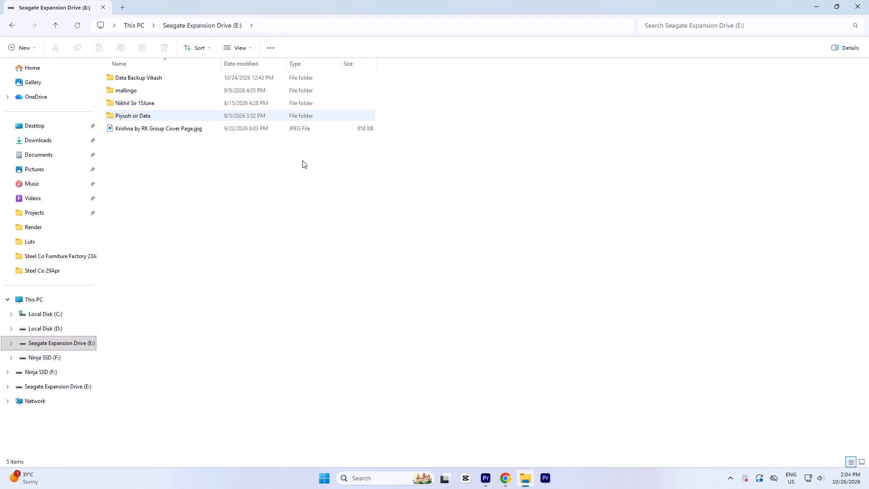
double_click(143, 78)
scroll(220, 278, down, 7)
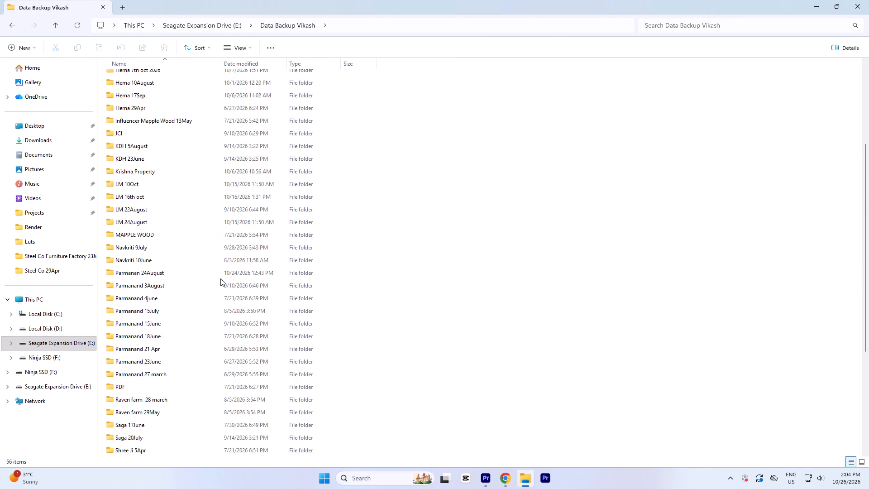
double_click(178, 441)
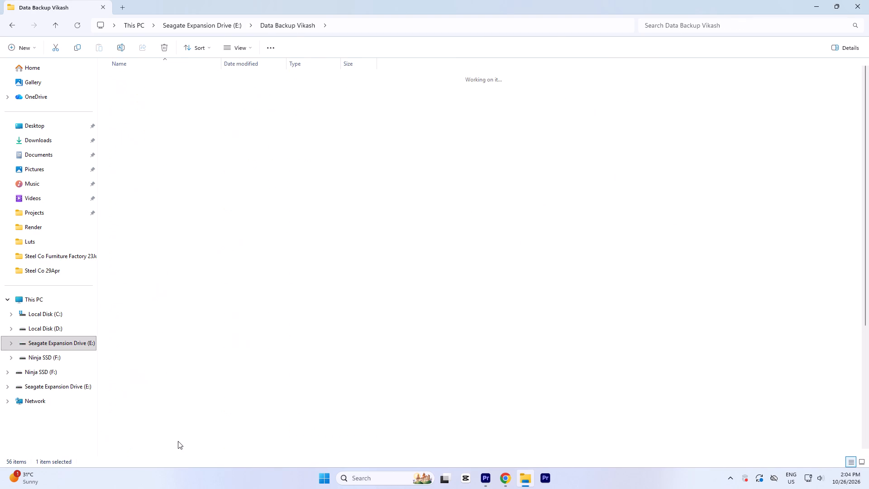
scroll(319, 338, down, 5)
key(BackSpace)
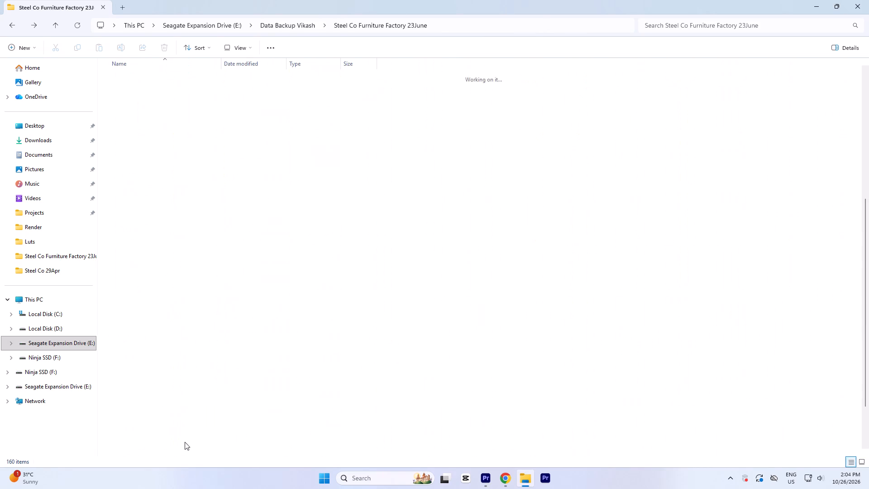
double_click(171, 439)
scroll(329, 332, down, 4)
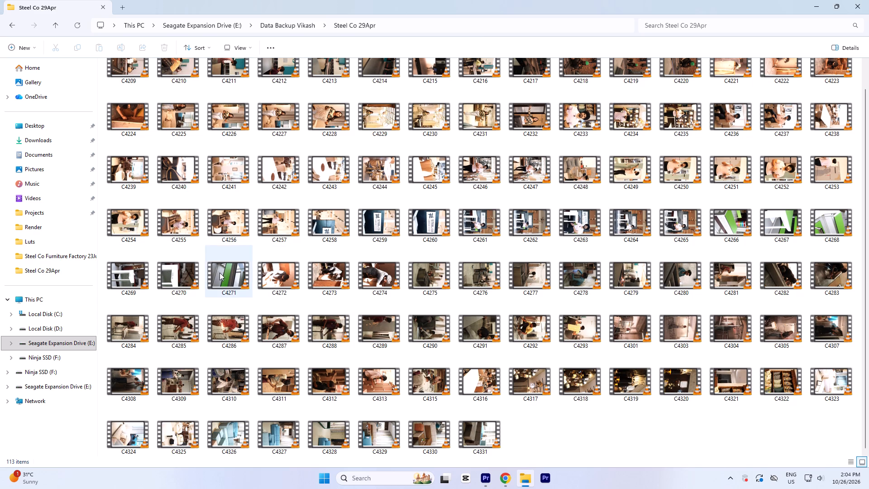
scroll(225, 276, up, 3)
click(860, 1)
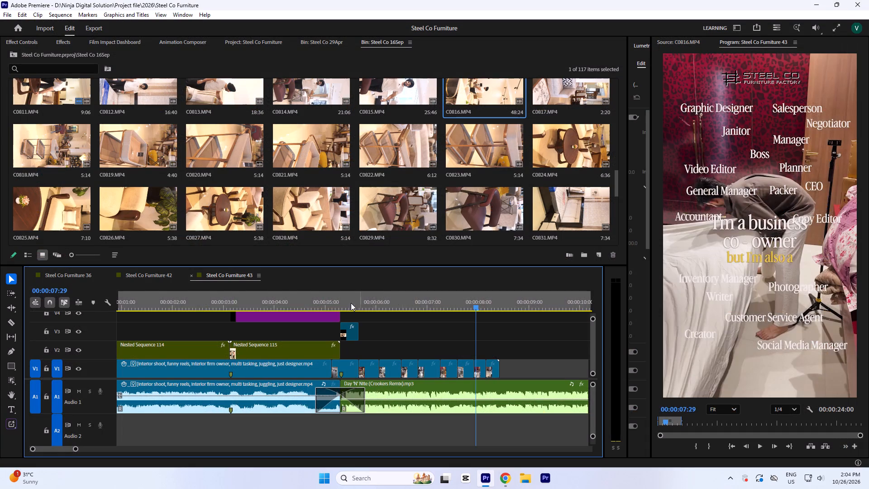
In Premiere, play the V1 reference shots following Nested Sequence 115 up to 00:00:05:23.
click(342, 300)
key(space)
key(space)
key(space)
key(space)
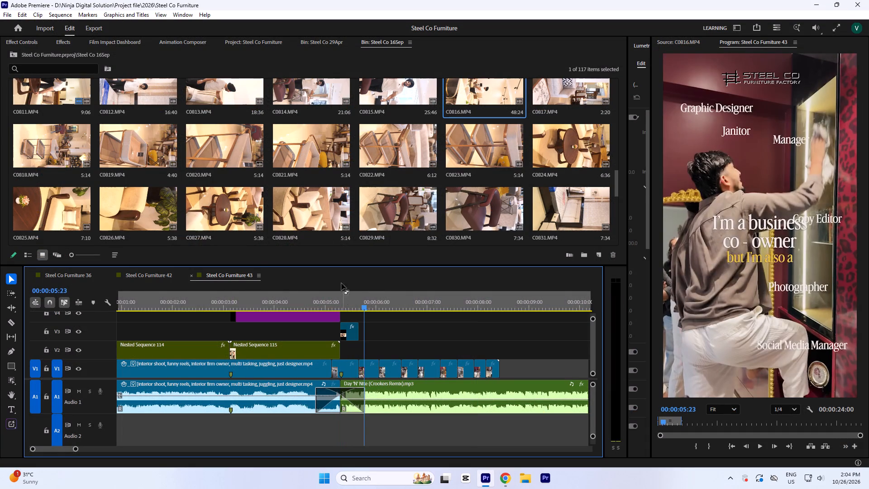
Look through the Steel Co 16Sep bin for footage matching the reference shot.
scroll(320, 177, down, 2)
scroll(320, 177, up, 11)
scroll(212, 168, up, 9)
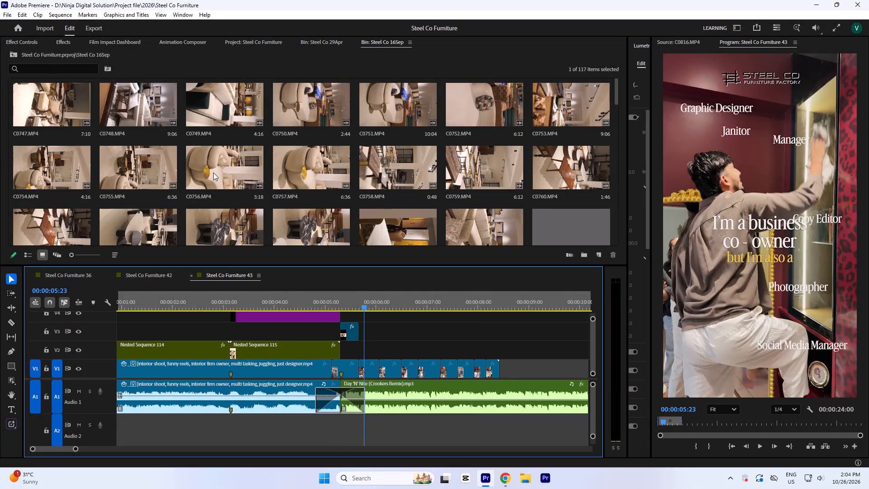
scroll(206, 167, up, 4)
scroll(257, 169, down, 12)
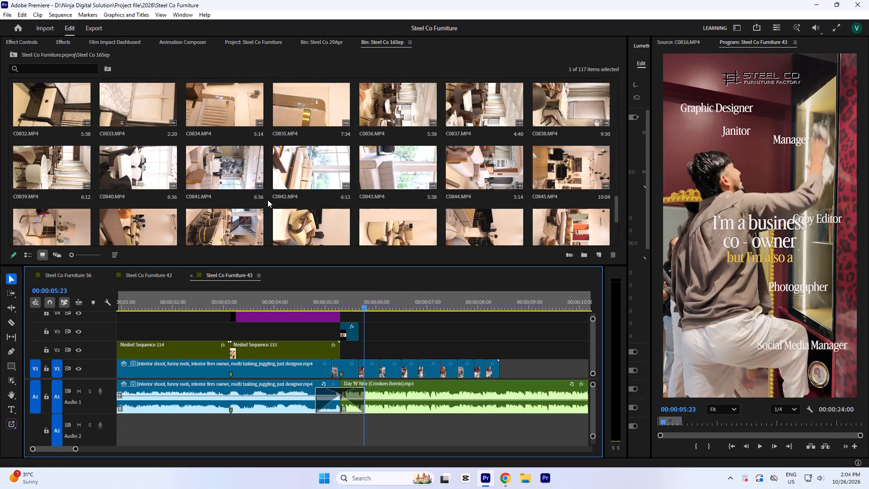
scroll(267, 200, down, 3)
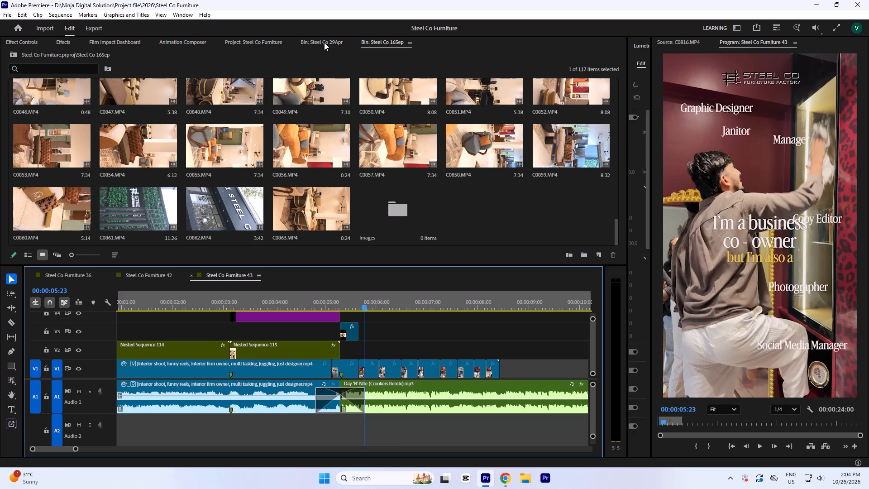
Switch to the Steel Co 29Apr bin and look through its clips for footage matching the reference shot.
click(324, 43)
scroll(230, 227, down, 6)
scroll(329, 226, down, 6)
scroll(244, 206, down, 6)
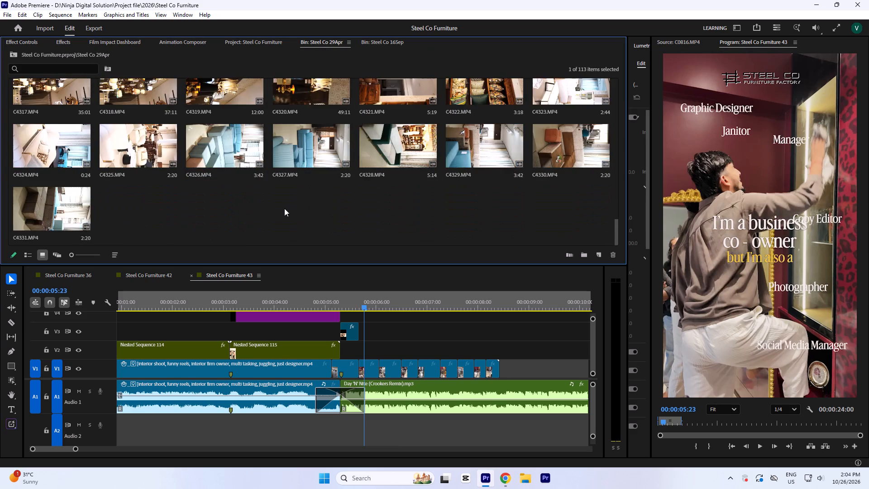
scroll(296, 207, up, 2)
scroll(102, 184, up, 1)
scroll(159, 184, up, 1)
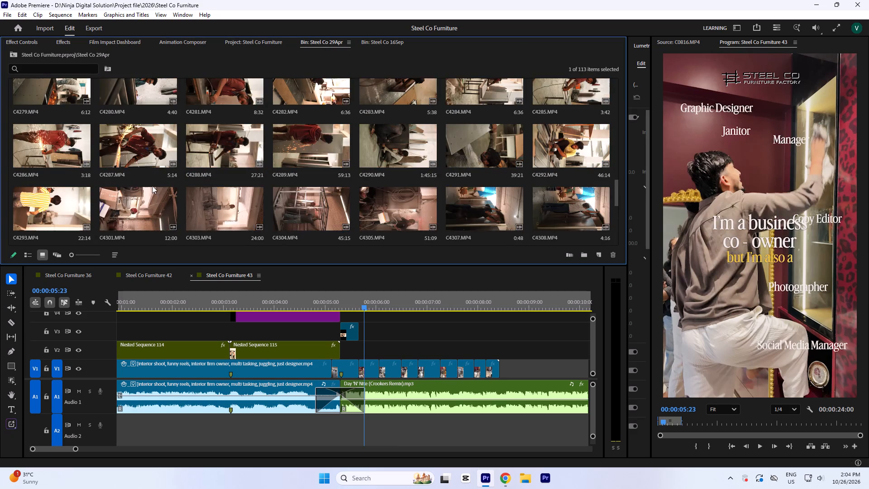
scroll(152, 186, up, 1)
scroll(269, 183, up, 1)
scroll(150, 187, up, 1)
scroll(195, 185, up, 1)
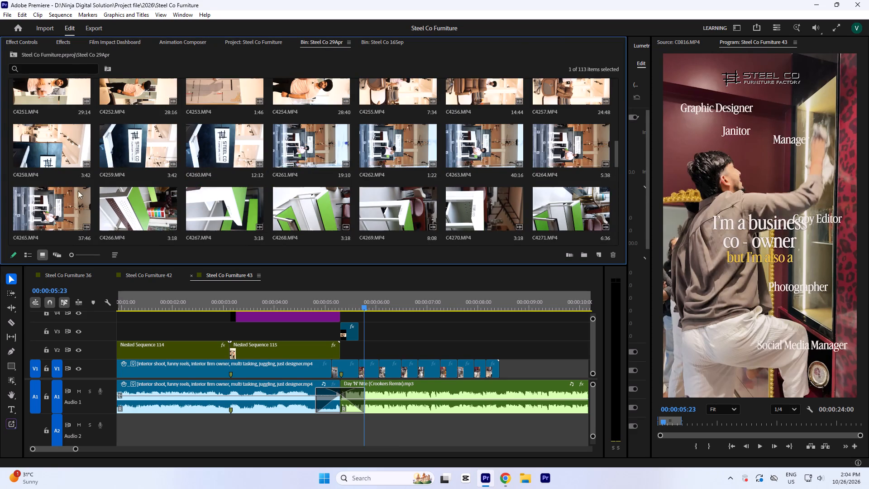
scroll(73, 191, up, 1)
Open C4252.MP4 and C4251.MP4 from the Steel Co 29Apr bin in the Source monitor and scrub through them.
double_click(128, 149)
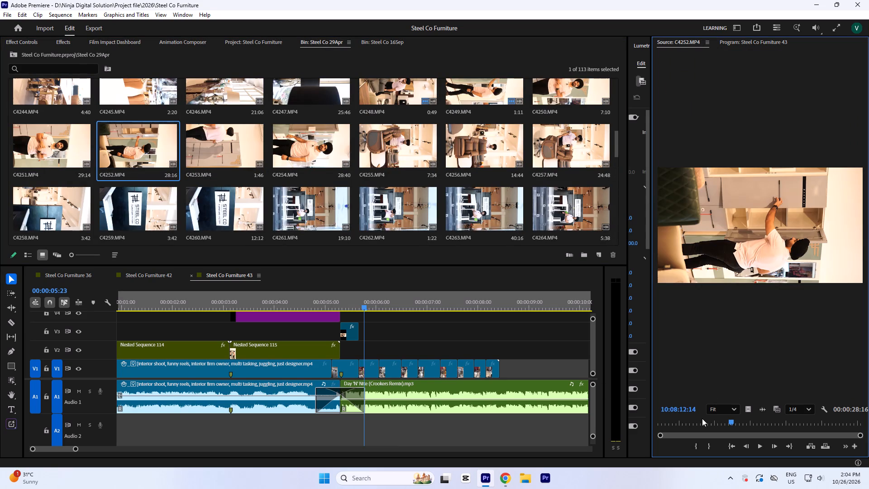
drag(700, 419, 690, 421)
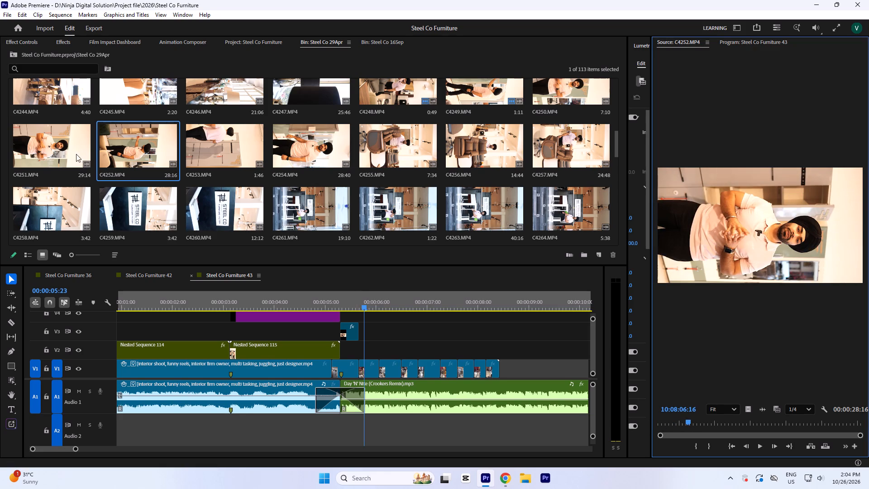
double_click(33, 142)
drag(695, 427, 711, 431)
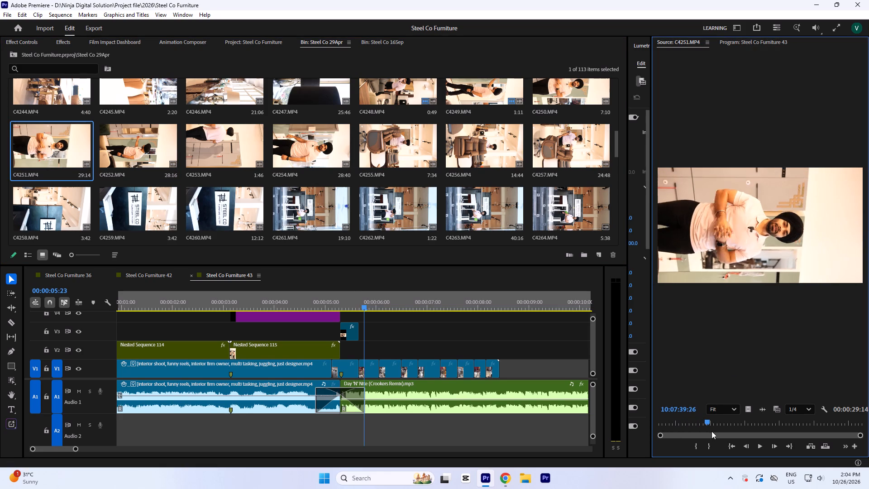
Preview C4248.MP4, C4250.MP4 and C4257.MP4 from the Steel Co 29Apr bin for footage matching the reference shot.
drag(711, 431, 711, 421)
scroll(411, 172, up, 1)
double_click(390, 138)
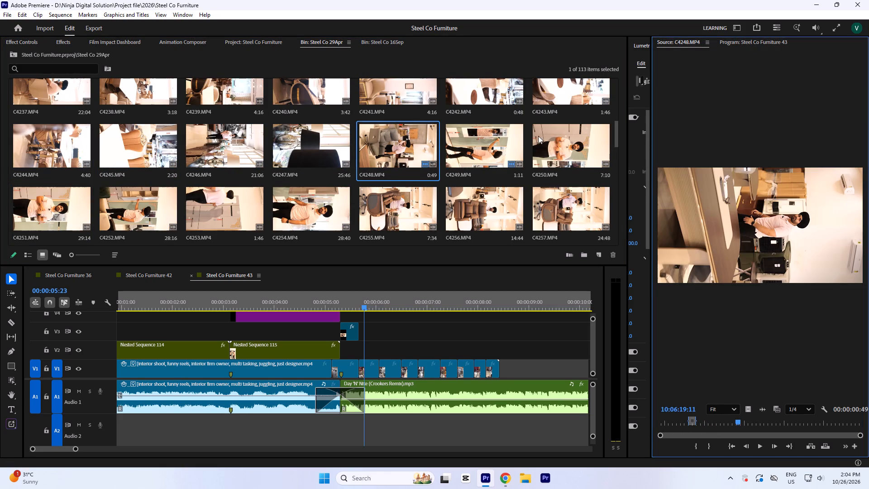
double_click(567, 133)
key(space)
key(space)
drag(711, 420, 719, 431)
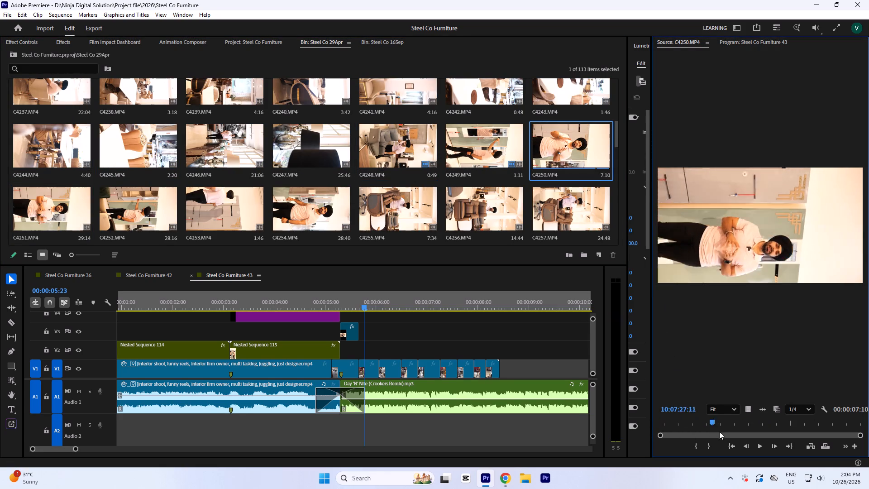
drag(719, 431, 811, 407)
double_click(564, 216)
key(space)
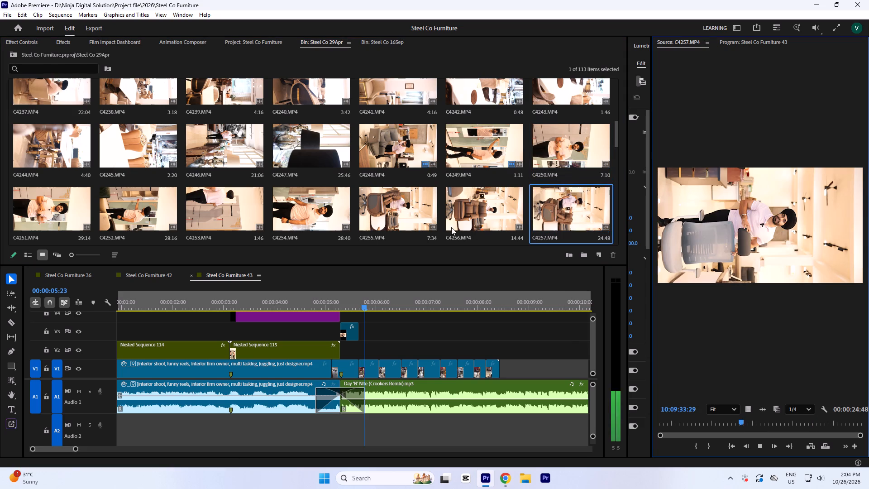
key(space)
key(space)
scroll(306, 204, up, 1)
key(space)
scroll(263, 204, down, 1)
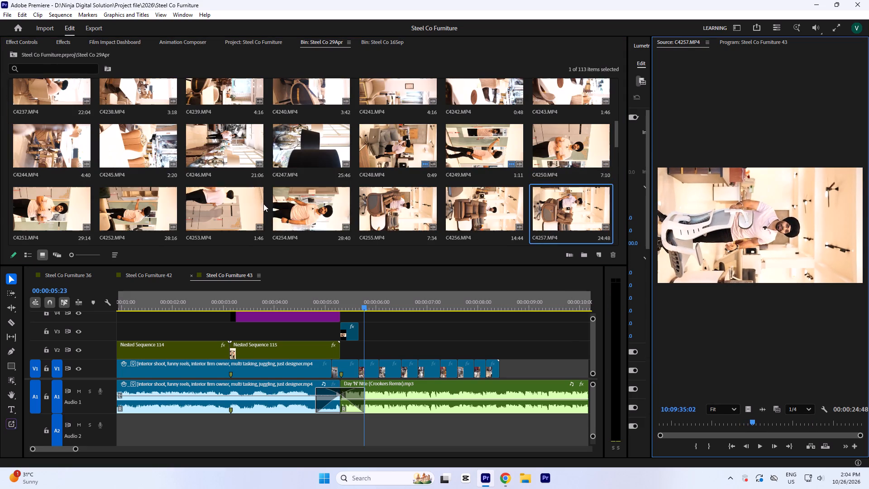
Scrub through C4254.MP4 and C4252.MP4 in the Source monitor, and play C4251.MP4 again to check for a matching action.
double_click(298, 207)
key(space)
drag(719, 427, 637, 431)
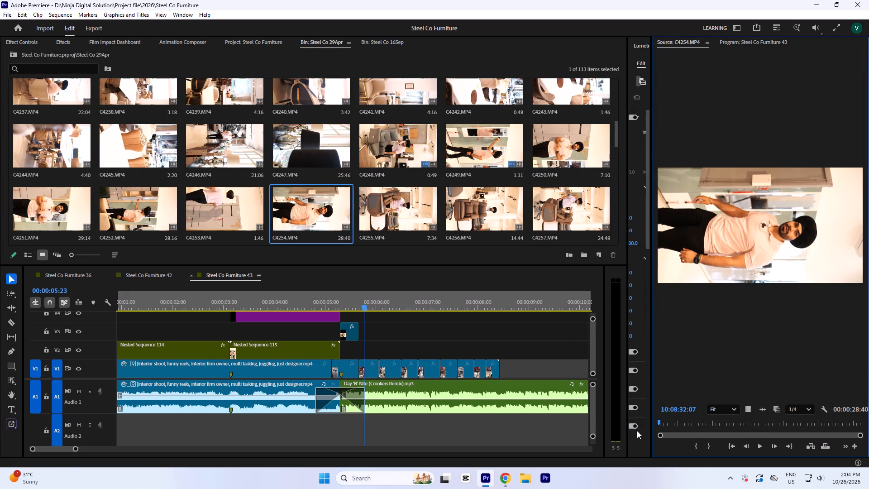
drag(637, 431, 771, 424)
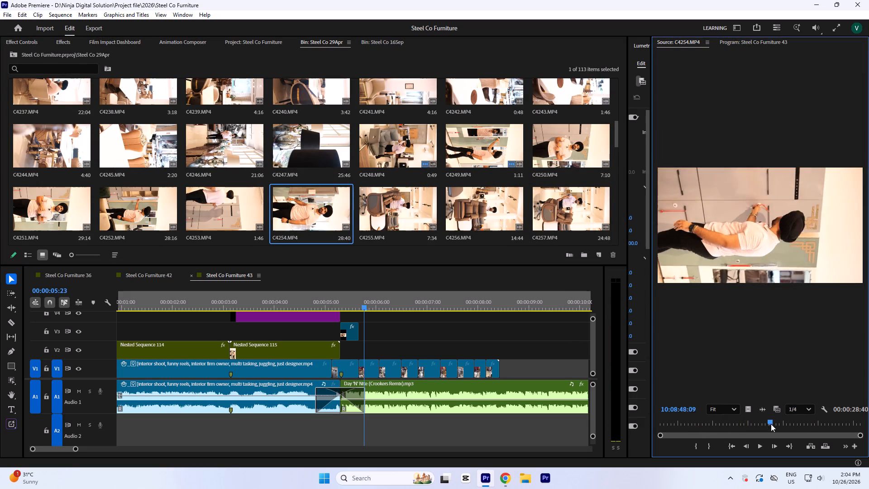
drag(771, 424, 769, 427)
double_click(136, 206)
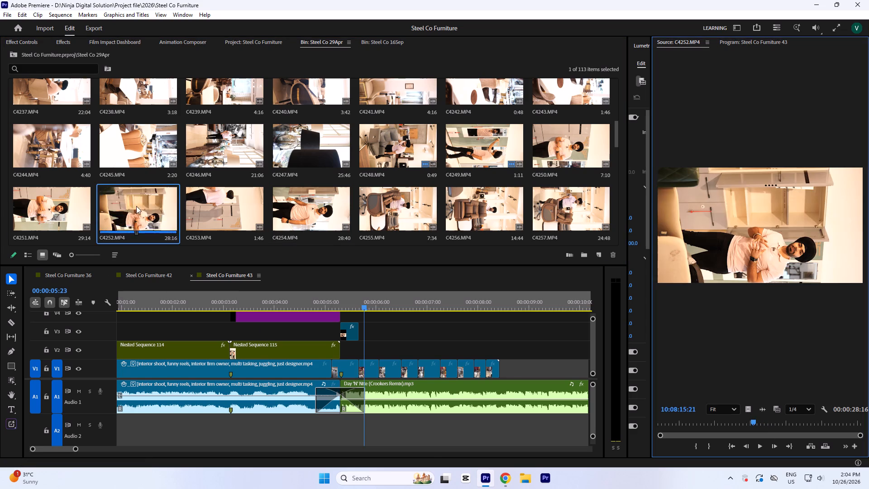
drag(704, 422, 712, 419)
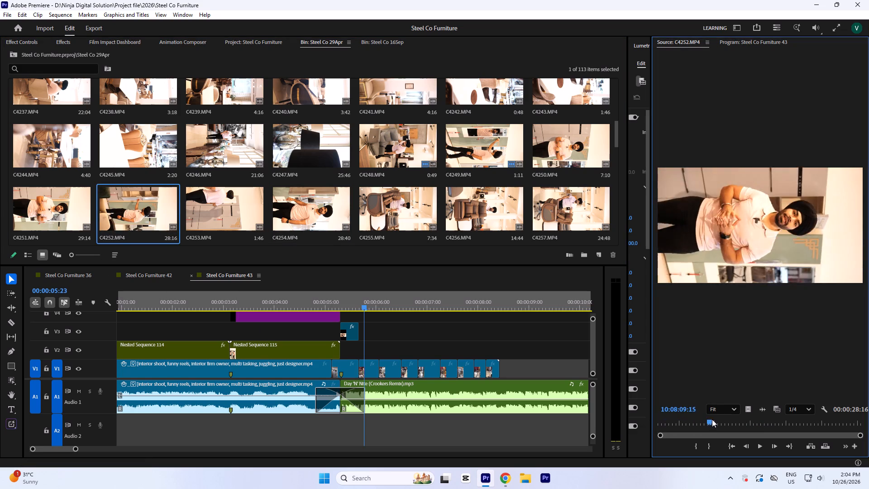
drag(712, 419, 835, 396)
key(space)
double_click(41, 212)
key(space)
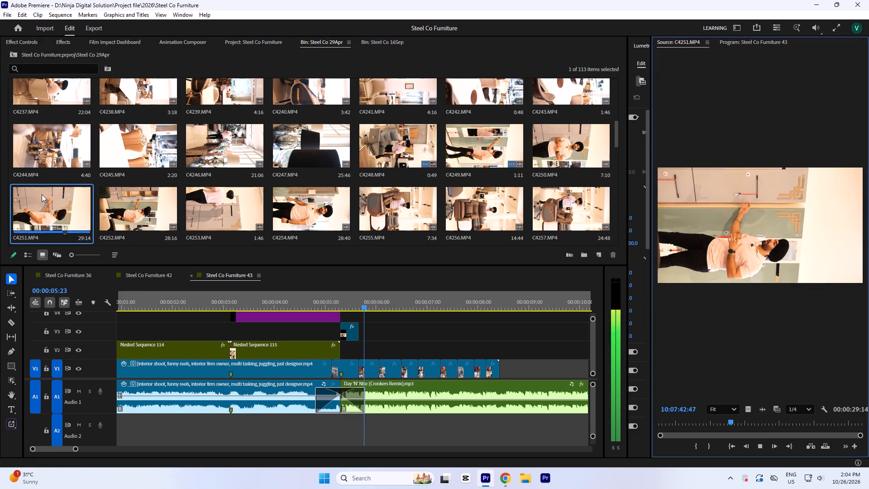
Preview C4244.MP4, C4209.MP4 and C4215.MP4 from the Steel Co 29Apr bin in the Source monitor.
double_click(33, 152)
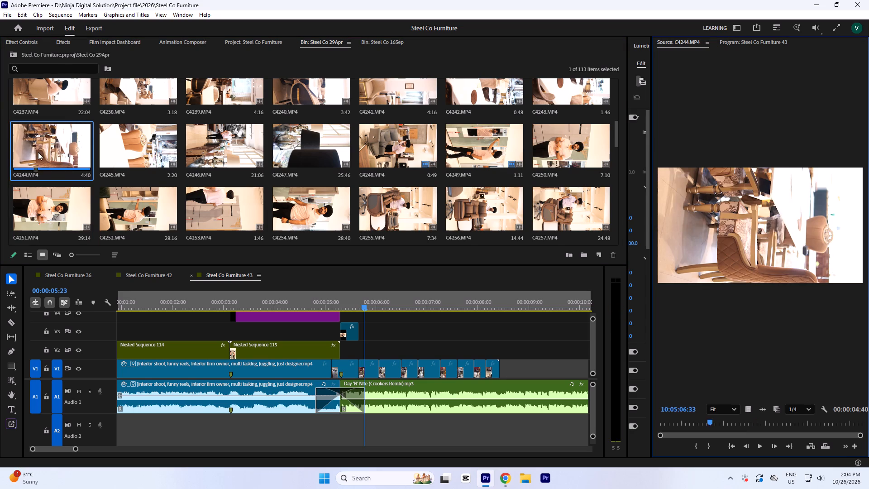
key(space)
scroll(413, 148, up, 1)
scroll(282, 158, up, 1)
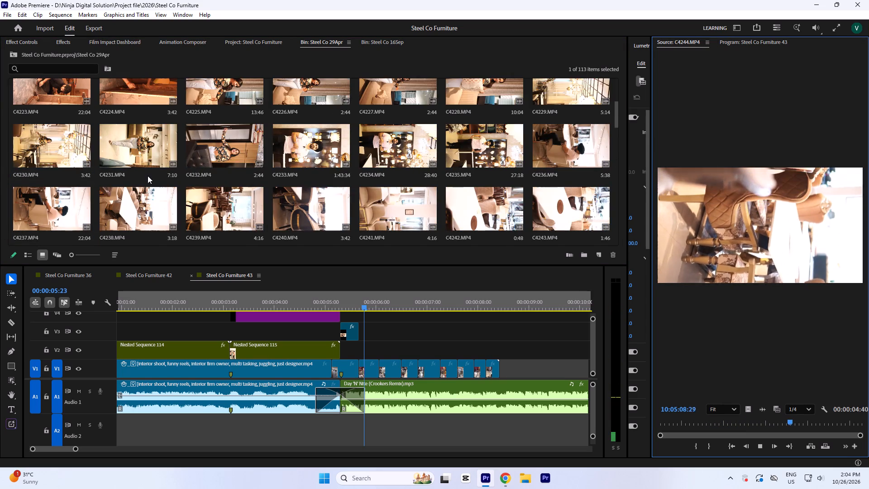
scroll(148, 176, up, 4)
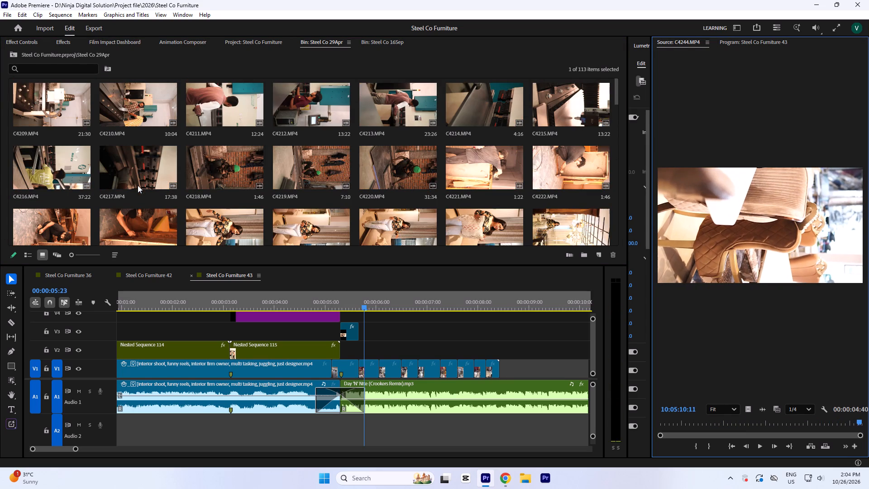
scroll(138, 184, up, 2)
double_click(54, 94)
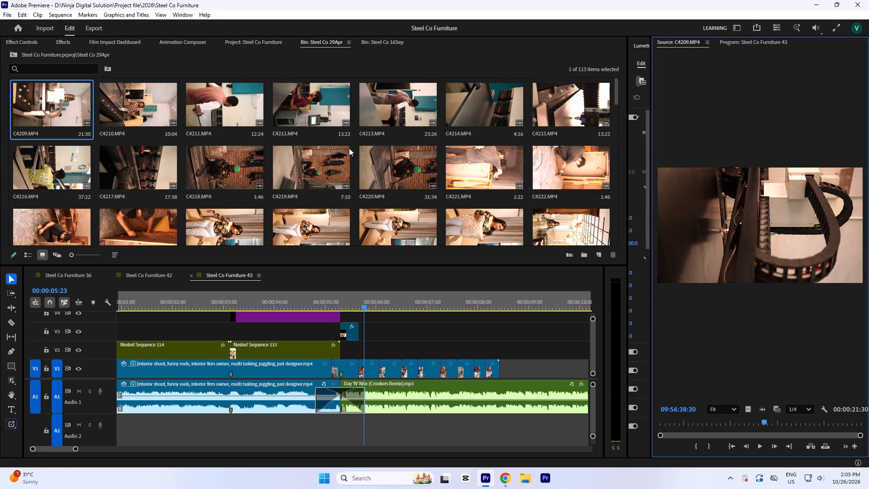
double_click(581, 110)
Open C4249.MP4 from the Steel Co 29Apr bin and scrub through it in the Source monitor.
scroll(550, 172, down, 1)
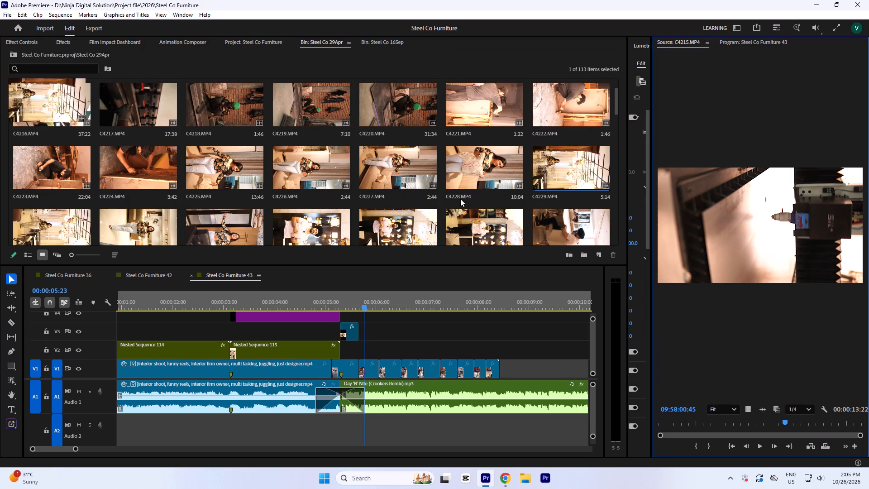
scroll(460, 199, down, 1)
scroll(418, 207, down, 2)
double_click(477, 165)
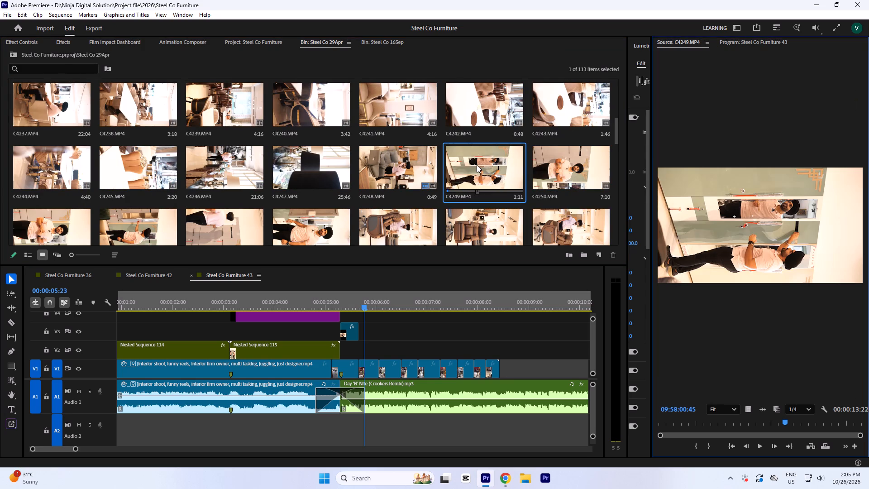
drag(702, 424, 723, 430)
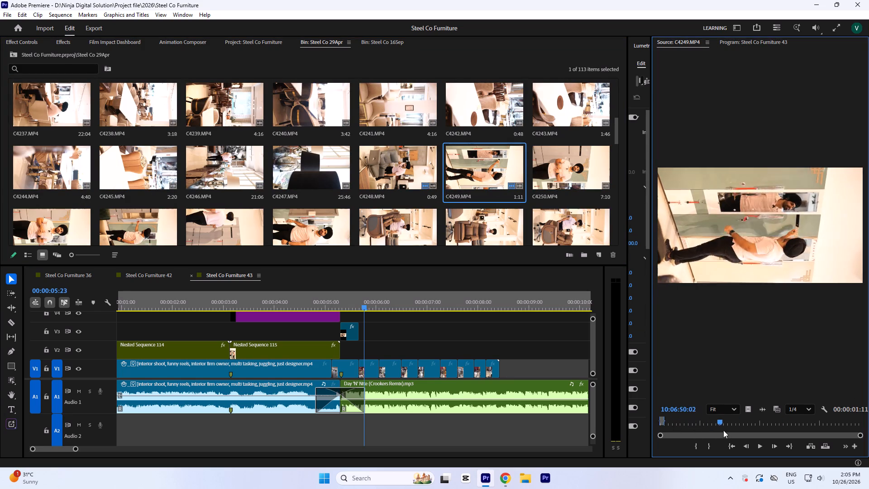
drag(723, 430, 788, 419)
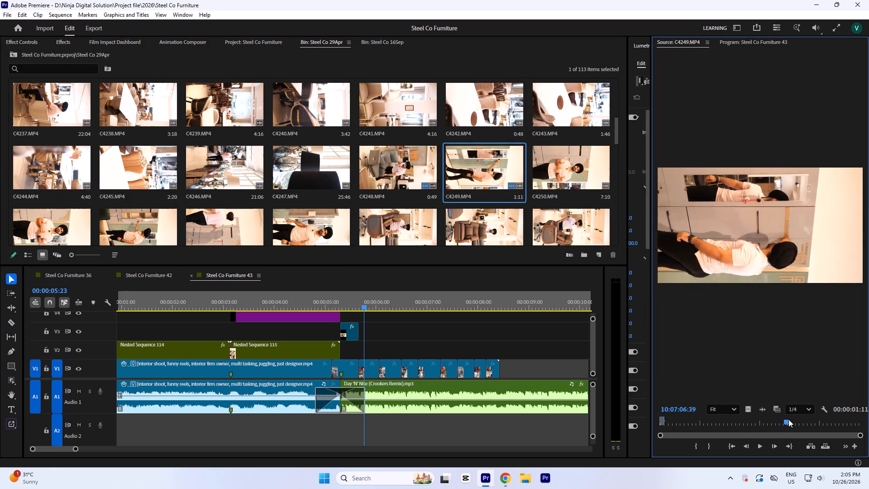
drag(788, 419, 843, 412)
Play the Steel Co Furniture 43 sequence from its start up to 00:00:02:07 to review Nested Sequence 114.
click(352, 299)
drag(350, 301, 318, 313)
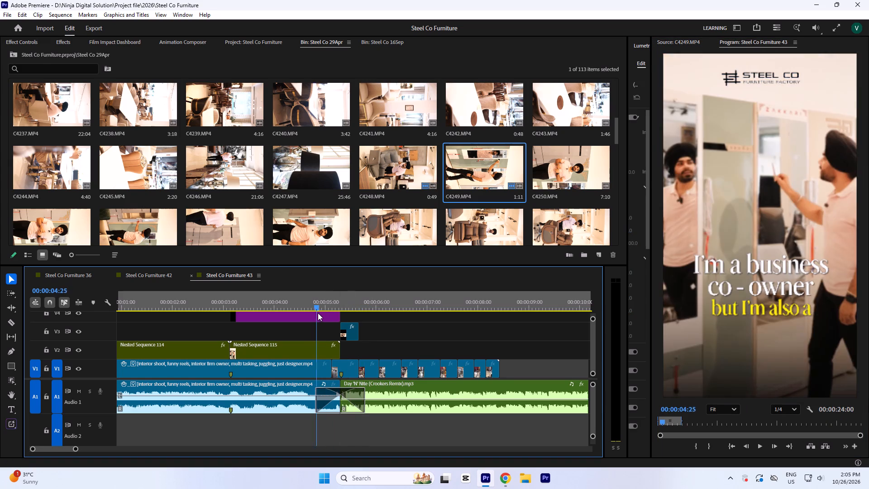
drag(318, 313, 18, 330)
key(space)
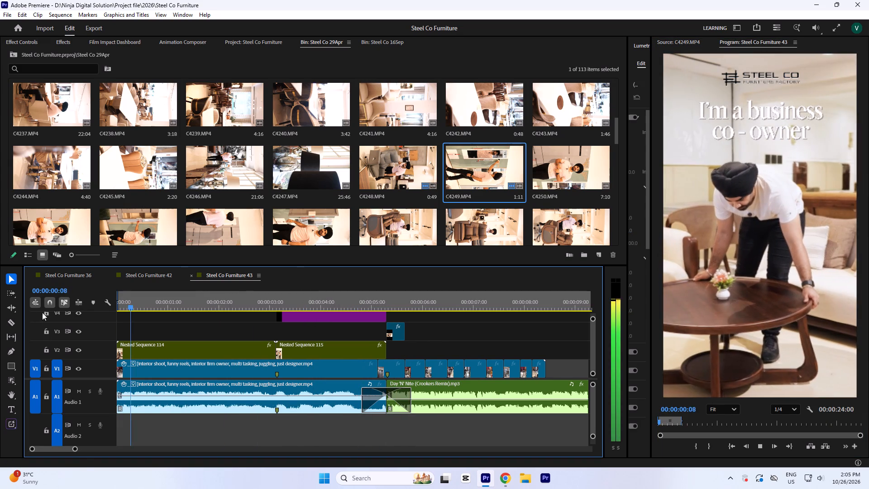
key(0)
key(0)
key(minus)
key(minus)
key(equal)
key(equal)
key(space)
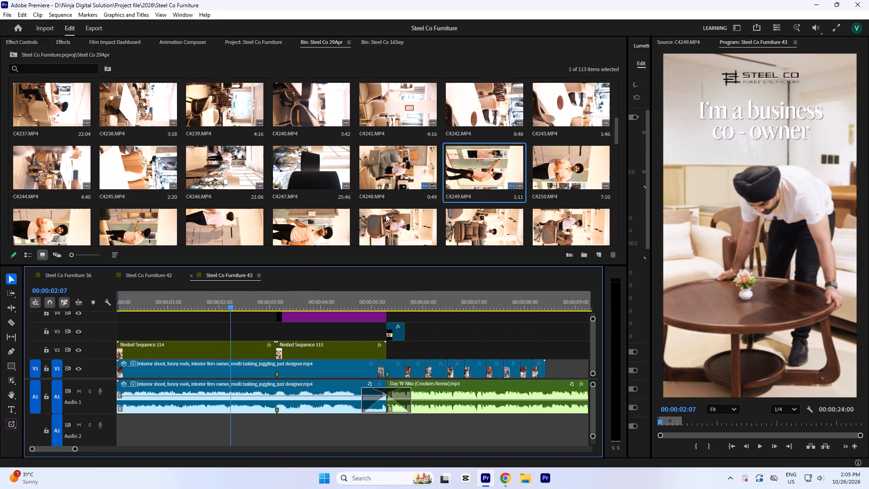
Play C4254.MP4 from the Steel Co 29Apr bin in the Source monitor.
scroll(296, 201, down, 1)
double_click(313, 177)
key(space)
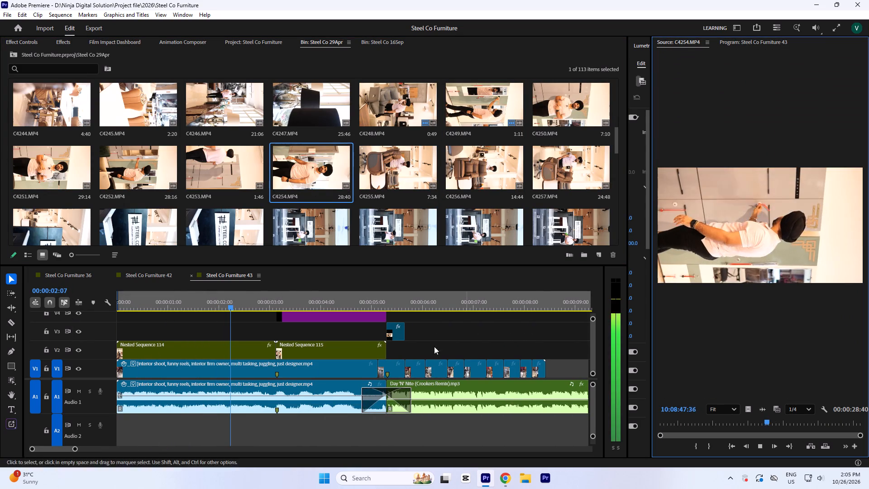
key(space)
key(space)
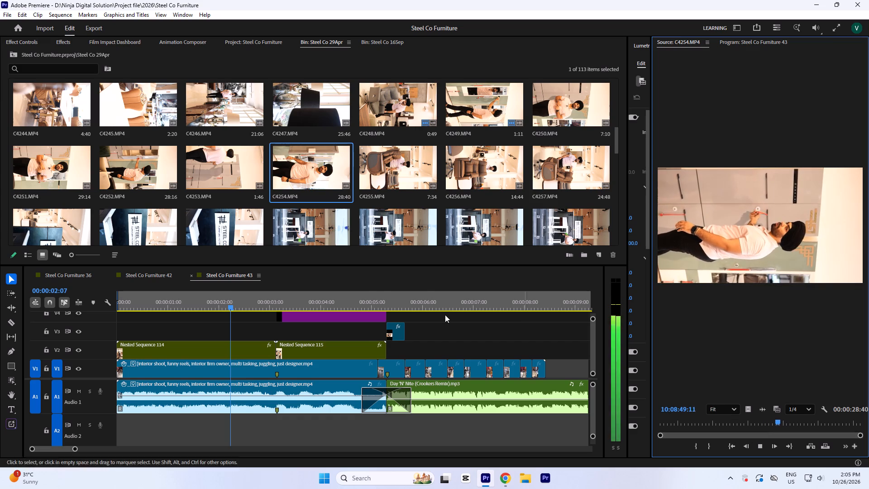
key(space)
Play the sequence from the start of Nested Sequence 115 through the V3 clip to the reference shot at 00:00:05:26.
drag(386, 305, 403, 322)
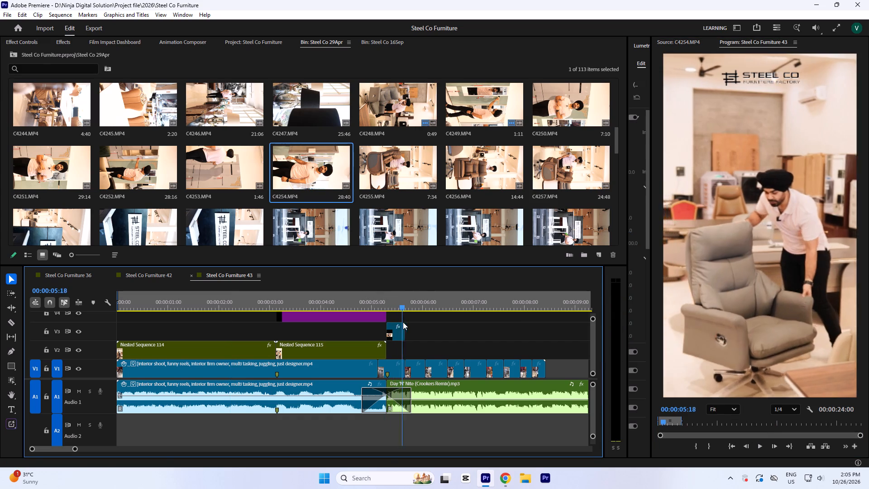
drag(403, 322, 367, 339)
key(space)
key(space)
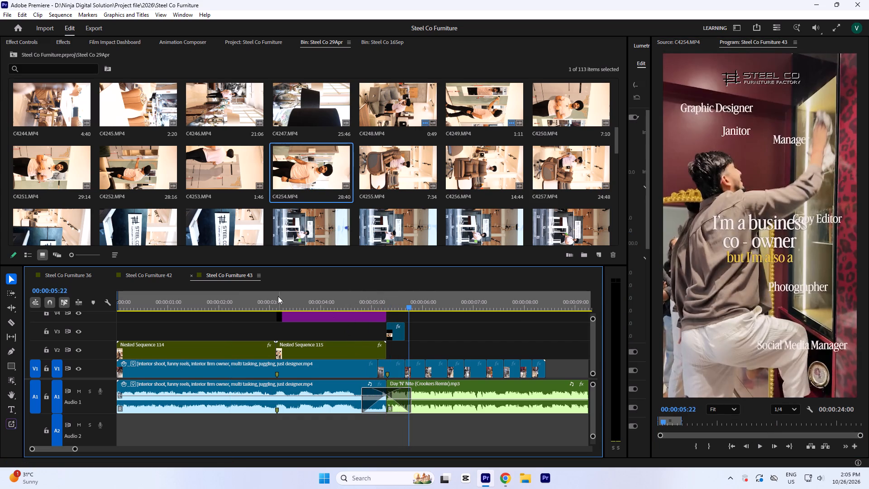
click(275, 295)
key(space)
key(space)
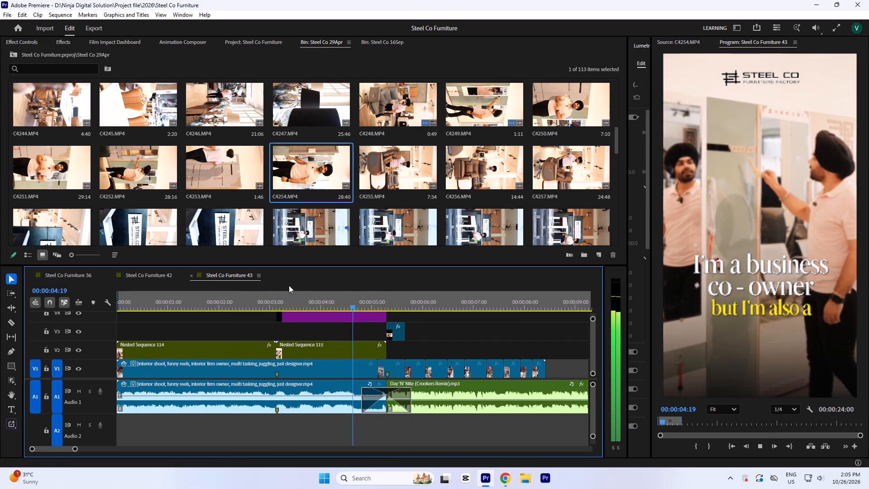
key(space)
key(space)
key(space)
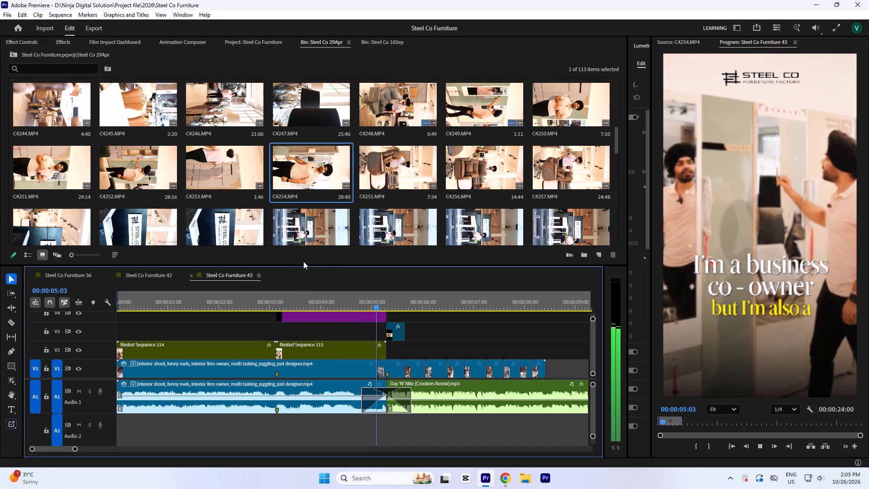
key(space)
key(space)
key(space)
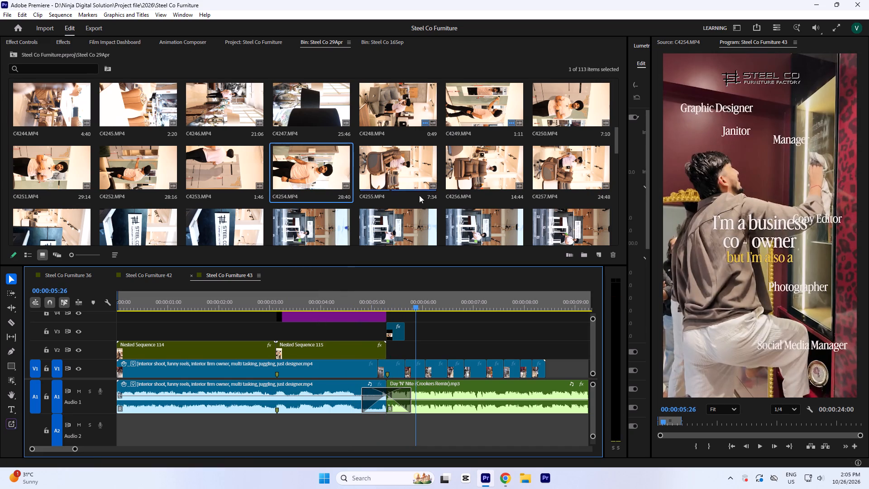
Switch to the Steel Co 16Sep bin and preview clips including C0863.MP4, C0858.MP4, C0850.MP4 and C0830.MP4 for a matching shot.
scroll(419, 195, up, 2)
scroll(229, 180, up, 2)
scroll(146, 182, up, 2)
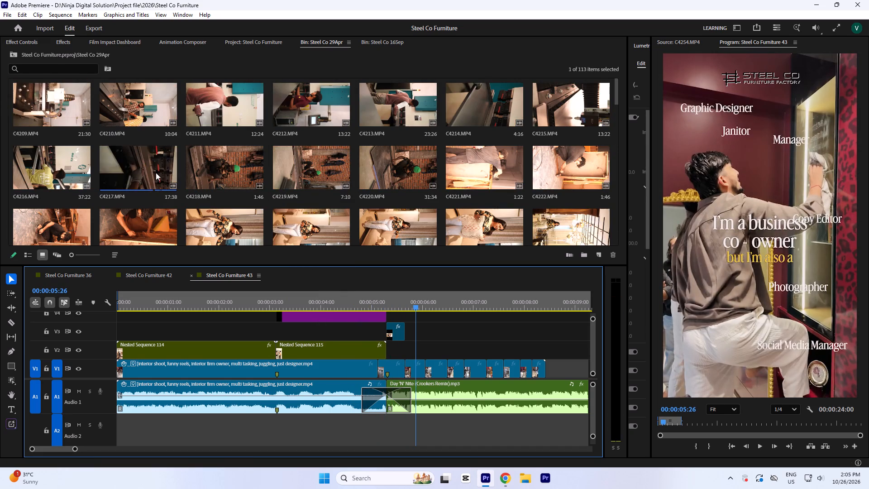
scroll(199, 175, up, 2)
click(378, 42)
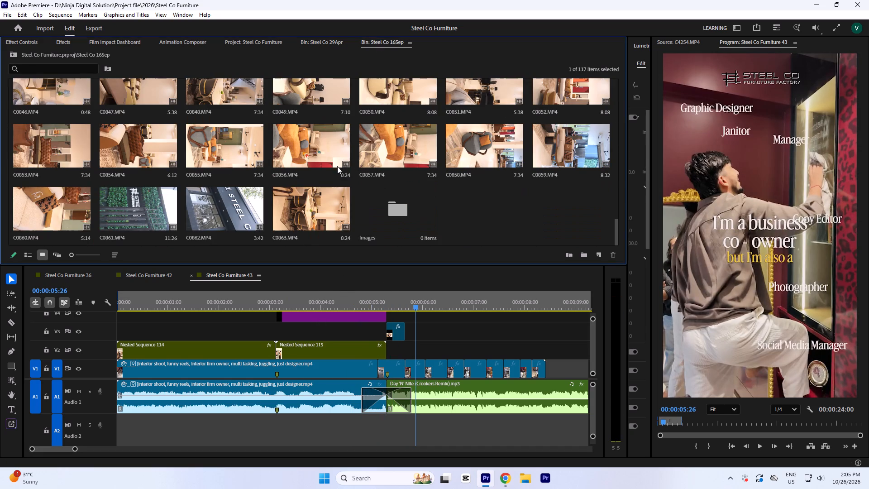
double_click(296, 211)
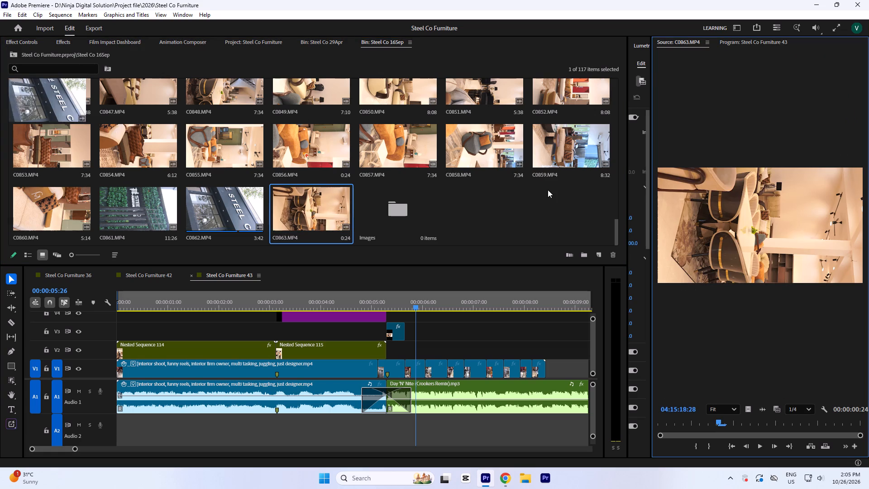
scroll(548, 190, up, 1)
double_click(461, 204)
scroll(496, 210, up, 1)
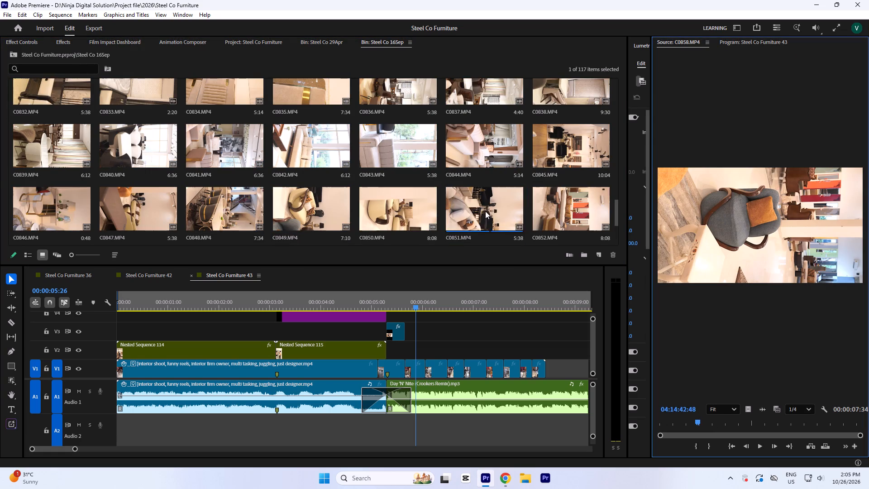
double_click(483, 211)
key(space)
double_click(398, 201)
key(space)
scroll(463, 198, up, 1)
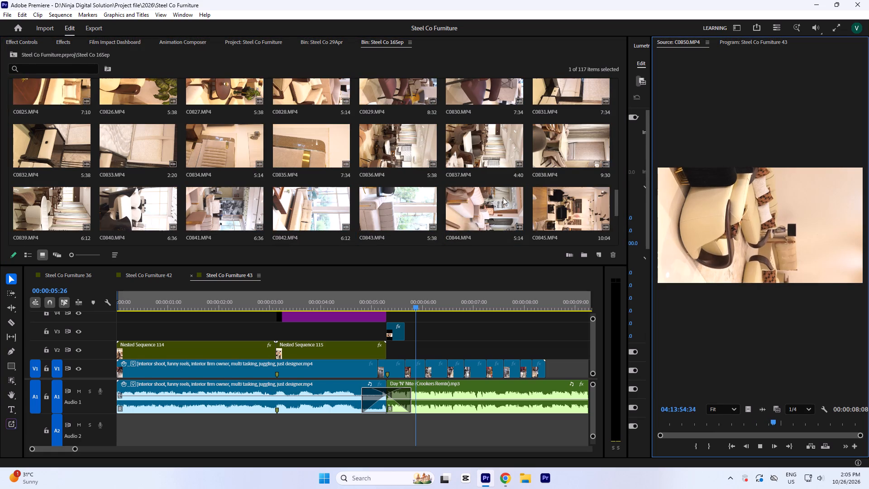
double_click(587, 206)
scroll(443, 197, up, 1)
double_click(463, 144)
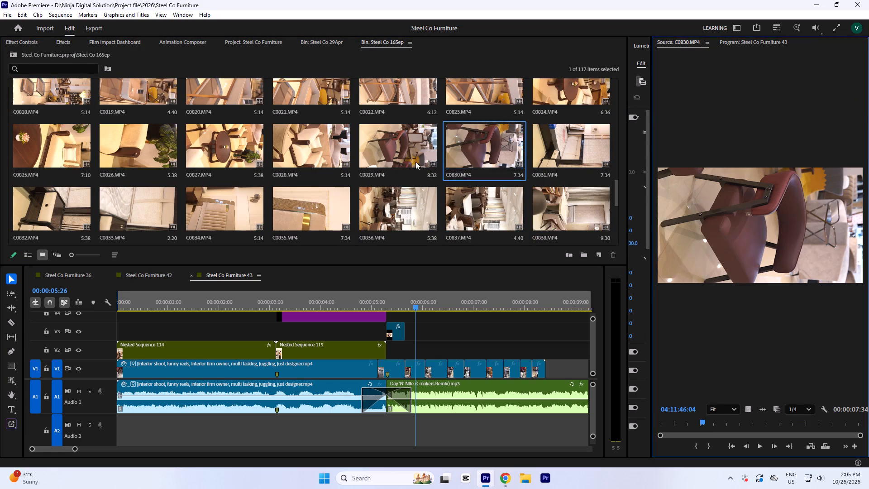
Preview C0815.MP4 from the Steel Co 16Sep bin through its full length for a matching shot.
scroll(415, 162, up, 1)
scroll(321, 172, up, 1)
double_click(391, 150)
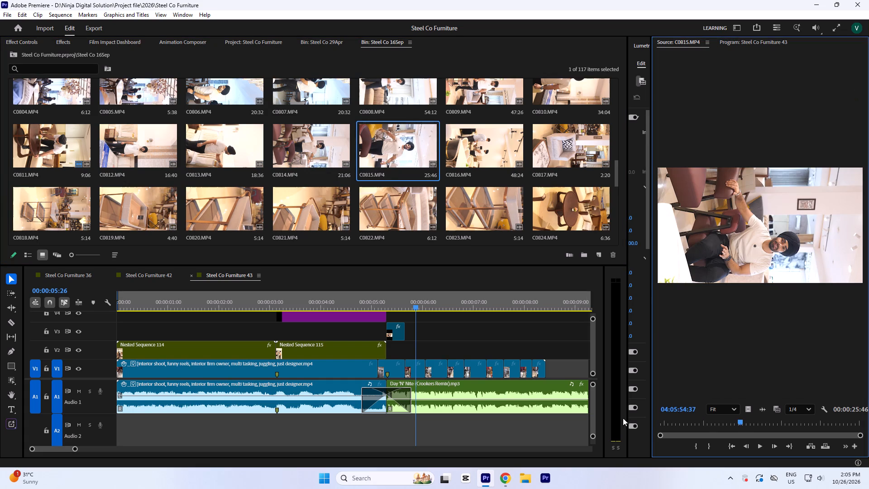
drag(691, 412, 639, 422)
drag(725, 413, 644, 417)
drag(685, 422, 663, 426)
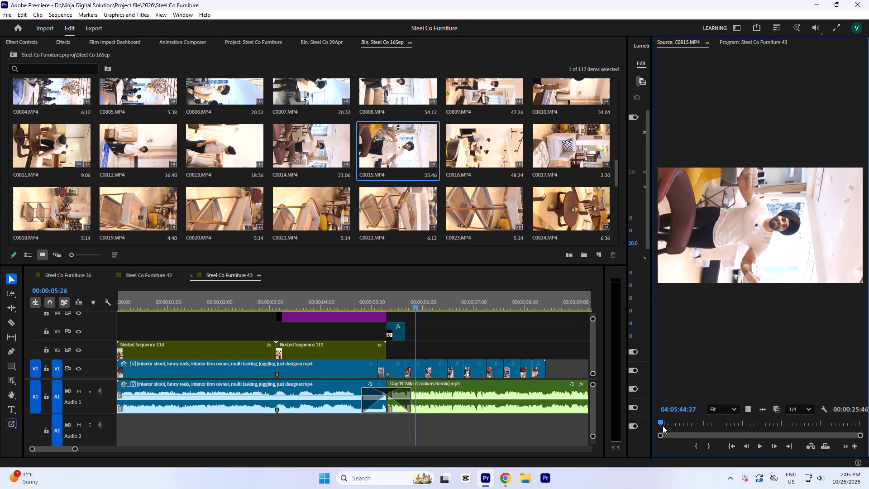
drag(663, 426, 812, 395)
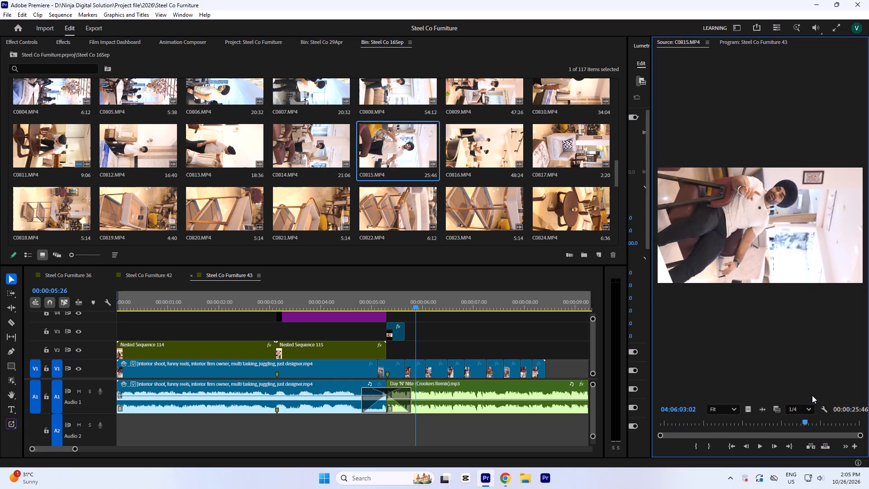
drag(812, 395, 844, 392)
Preview C0816.MP4 from the Steel Co 16Sep bin through to its end for a usable moment.
double_click(467, 149)
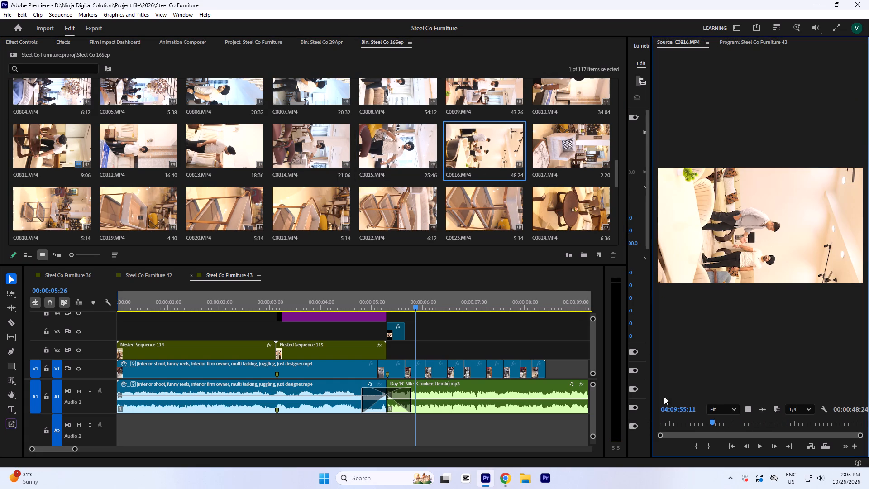
drag(696, 428, 658, 436)
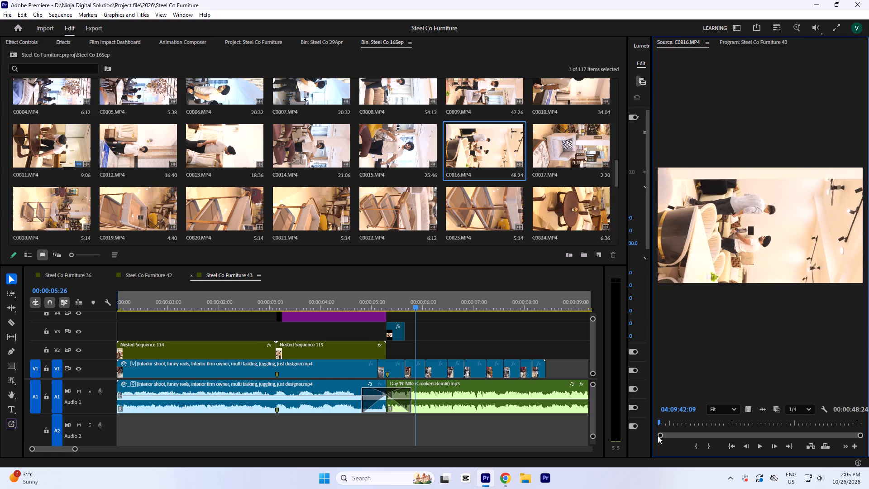
drag(658, 436, 705, 432)
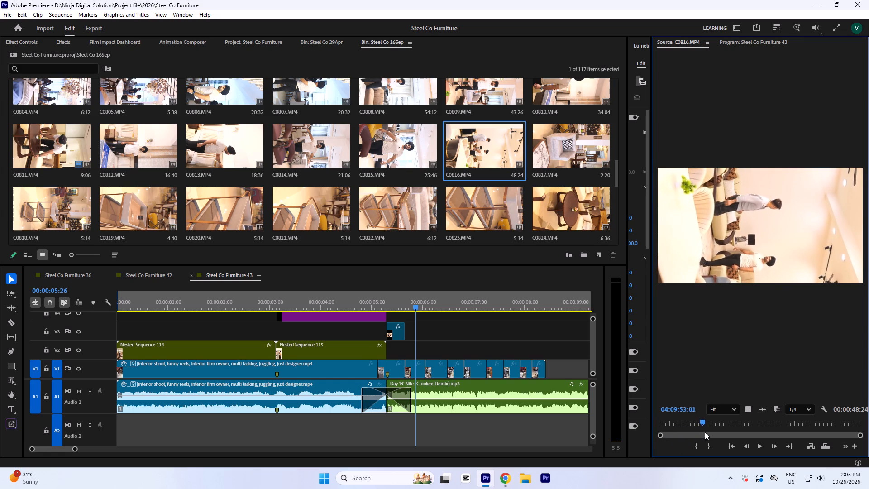
drag(705, 432, 748, 427)
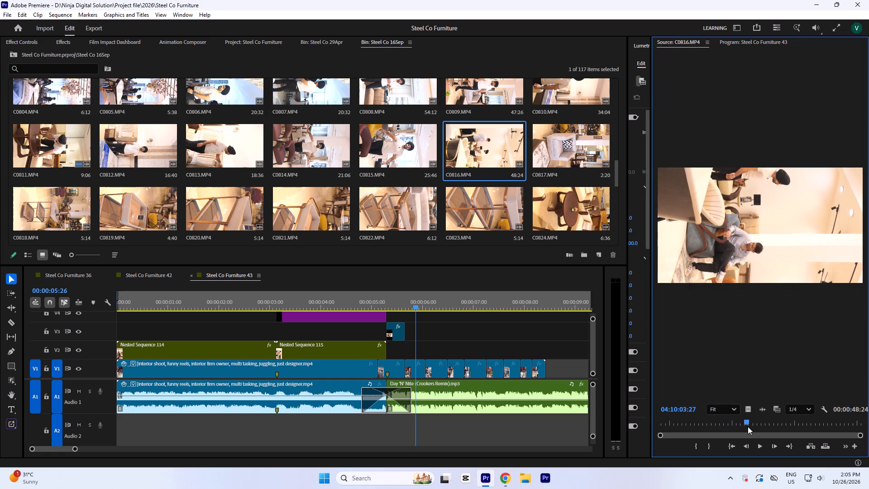
drag(748, 427, 802, 420)
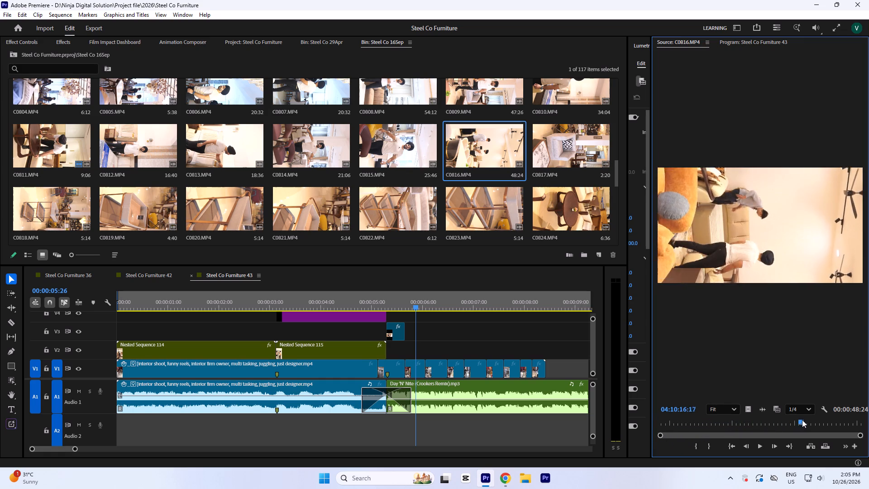
drag(802, 420, 847, 414)
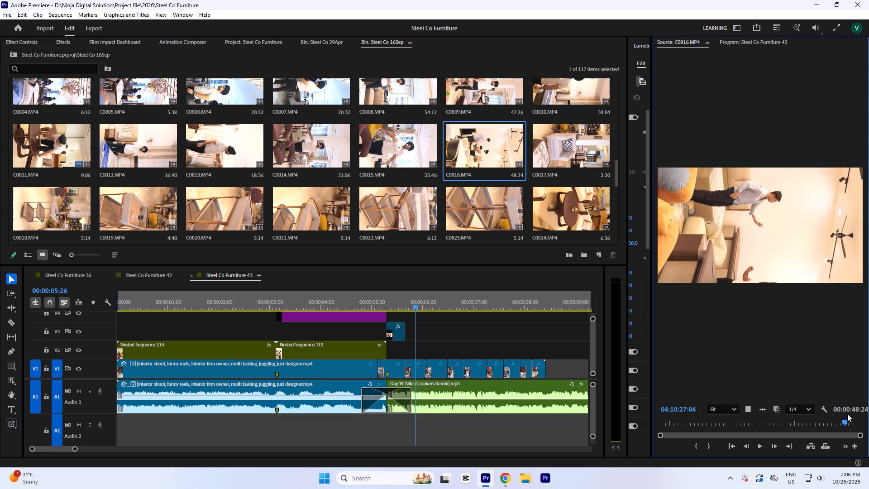
drag(847, 414, 818, 423)
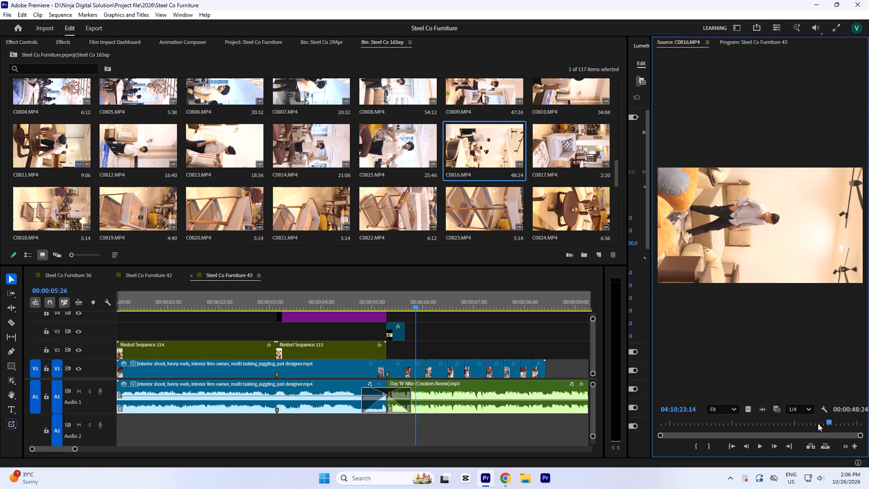
Mark a short range near the start of C0816.MP4 and place it on V2 directly after the C4248 clip's end.
drag(818, 423, 496, 398)
key(space)
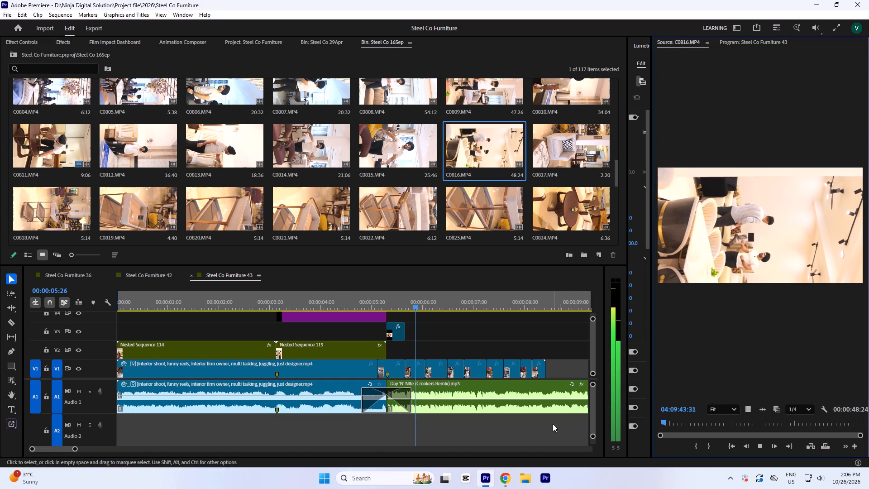
key(space)
drag(669, 422, 665, 424)
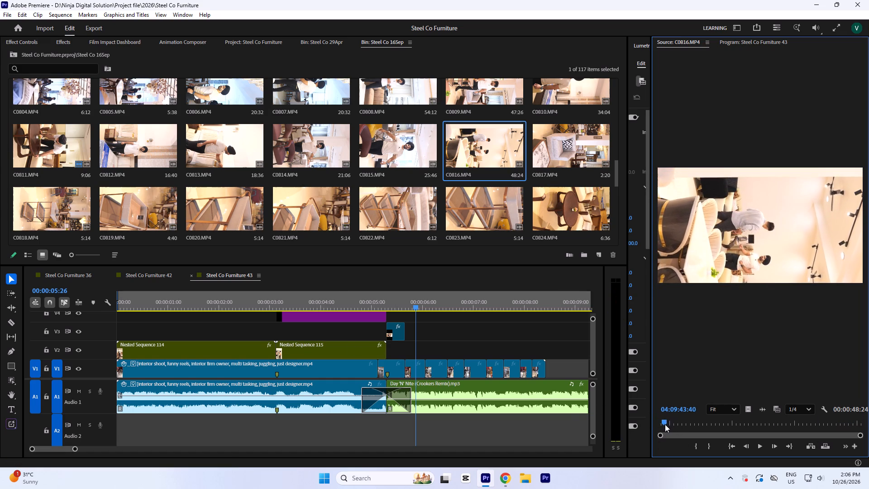
drag(665, 424, 661, 426)
text(i)
key(space)
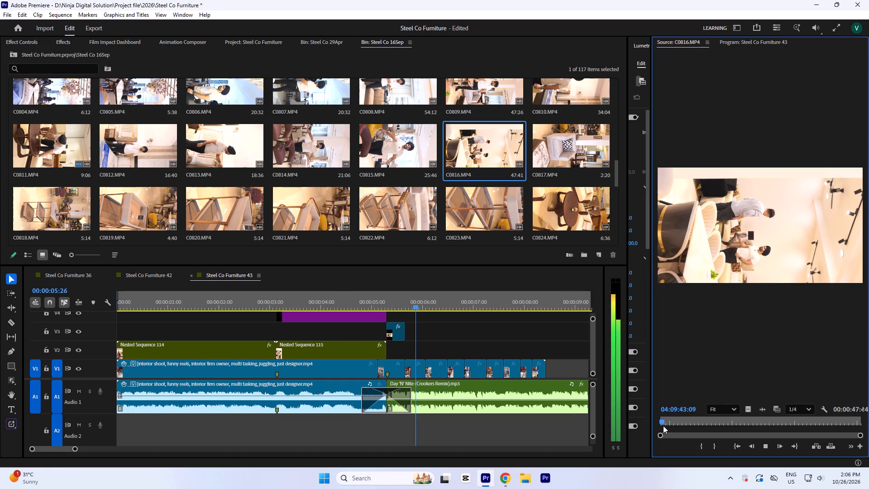
key(o)
key(space)
drag(751, 410, 440, 343)
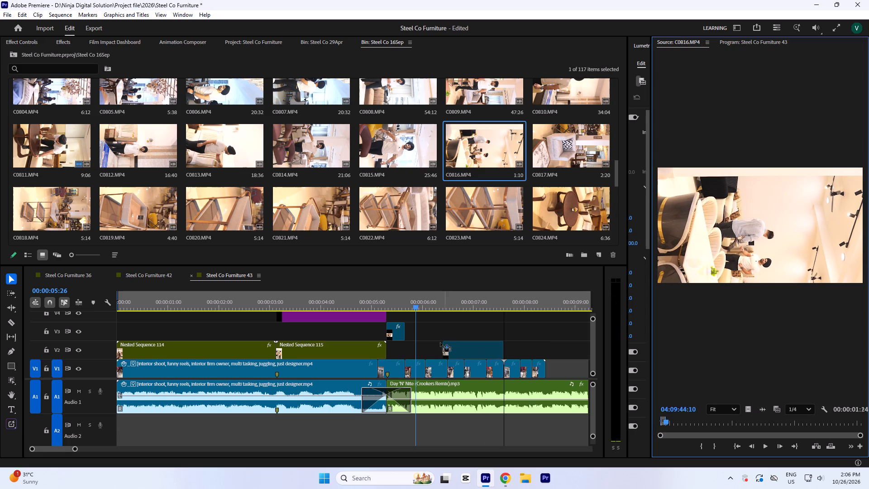
drag(440, 343, 410, 343)
key(equal)
drag(391, 355, 377, 354)
Rotate the C0816.MP4 clip on V2 to -90 degrees so the shot stands upright.
click(347, 296)
click(30, 40)
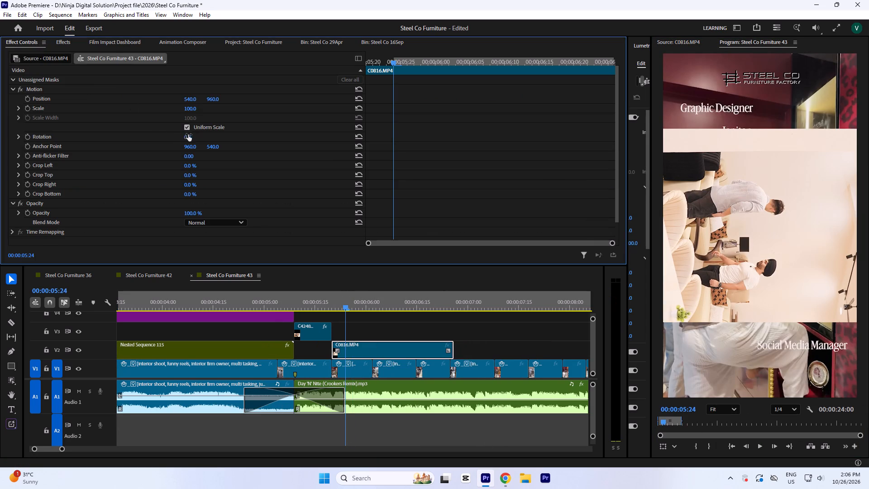
click(188, 134)
key(minus)
key(9)
key(0)
click(537, 128)
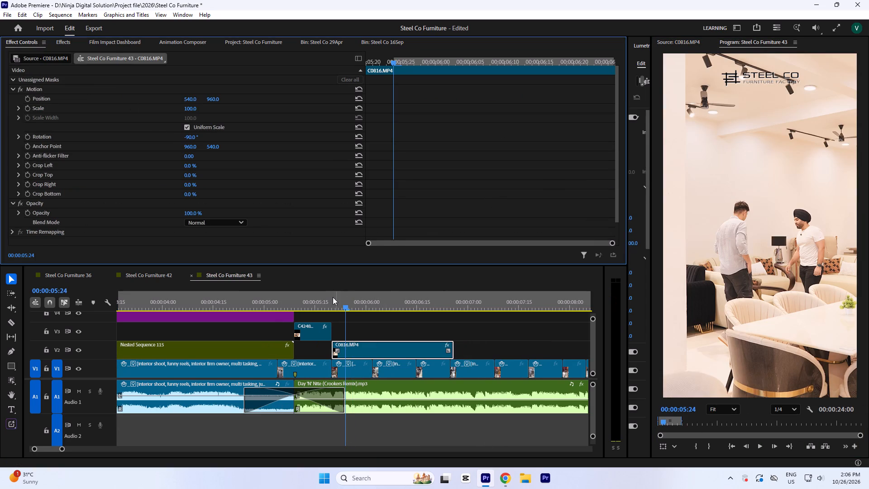
Play C0816.MP4, trim its beginning to 00:00:06:10, and move it back to start at the C4248 clip's end.
click(331, 297)
key(space)
key(space)
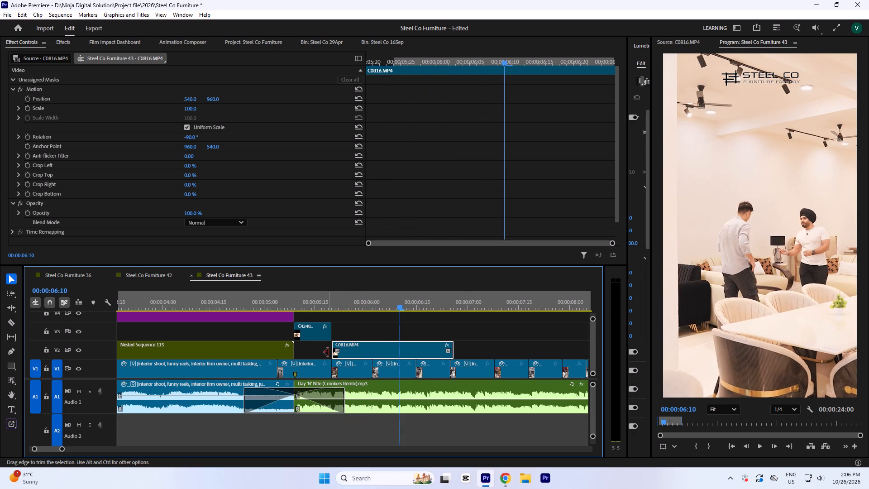
drag(328, 352, 391, 353)
drag(425, 357, 358, 350)
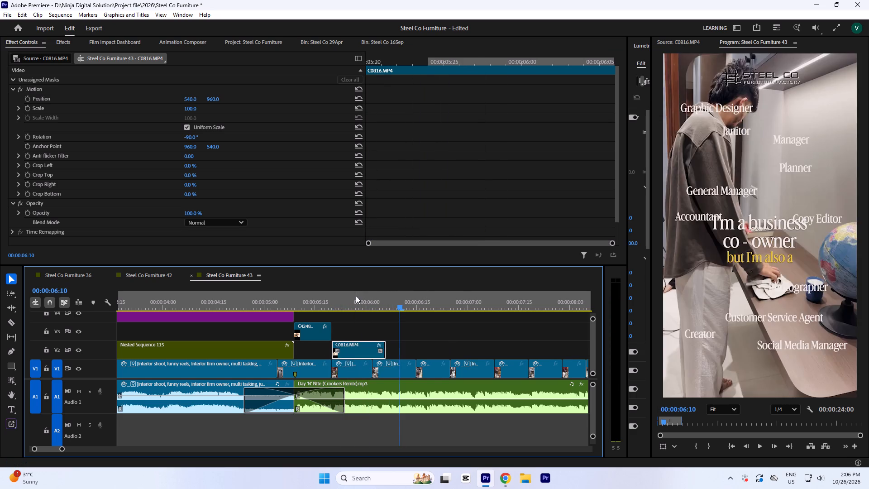
Set the C0816.MP4 clip's rotation to -89 degrees.
click(356, 295)
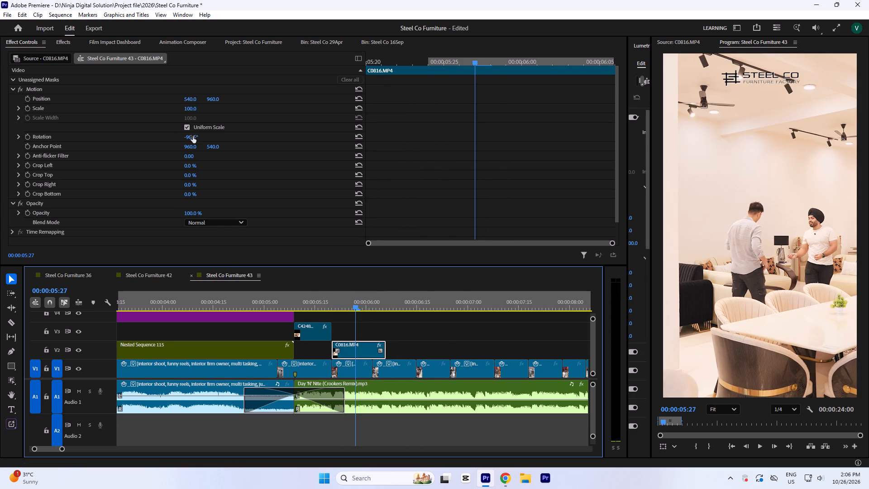
click(193, 136)
key(Up)
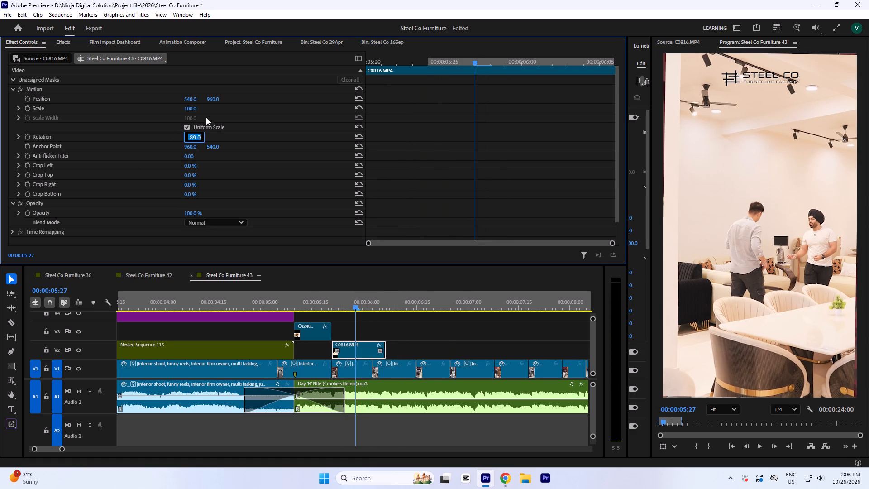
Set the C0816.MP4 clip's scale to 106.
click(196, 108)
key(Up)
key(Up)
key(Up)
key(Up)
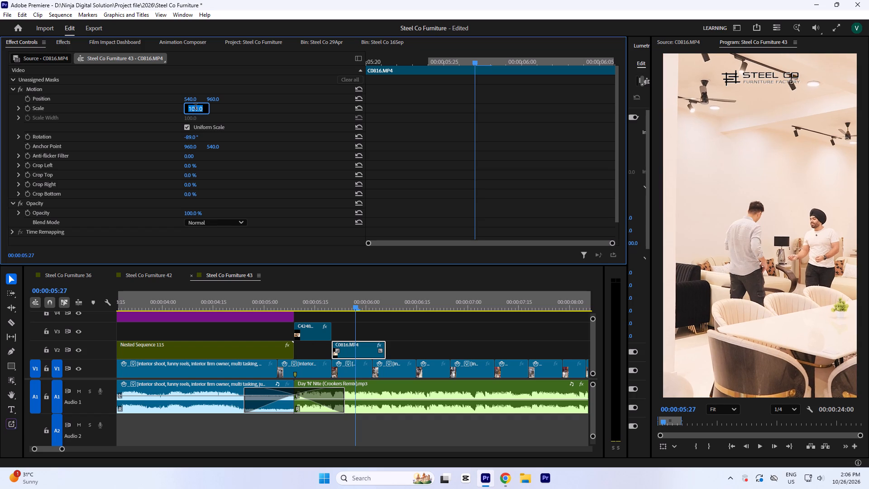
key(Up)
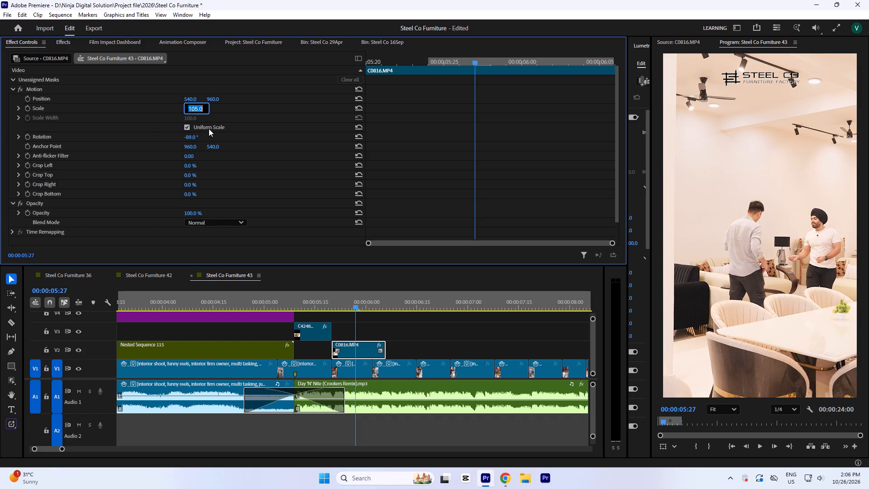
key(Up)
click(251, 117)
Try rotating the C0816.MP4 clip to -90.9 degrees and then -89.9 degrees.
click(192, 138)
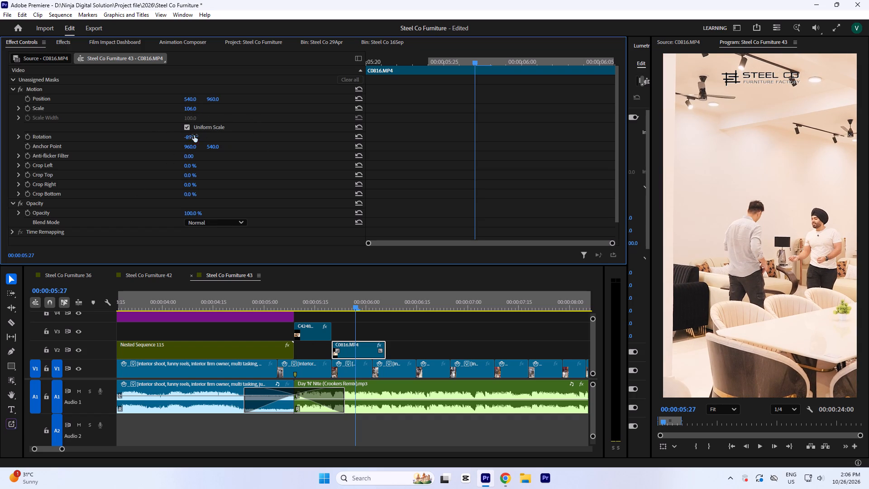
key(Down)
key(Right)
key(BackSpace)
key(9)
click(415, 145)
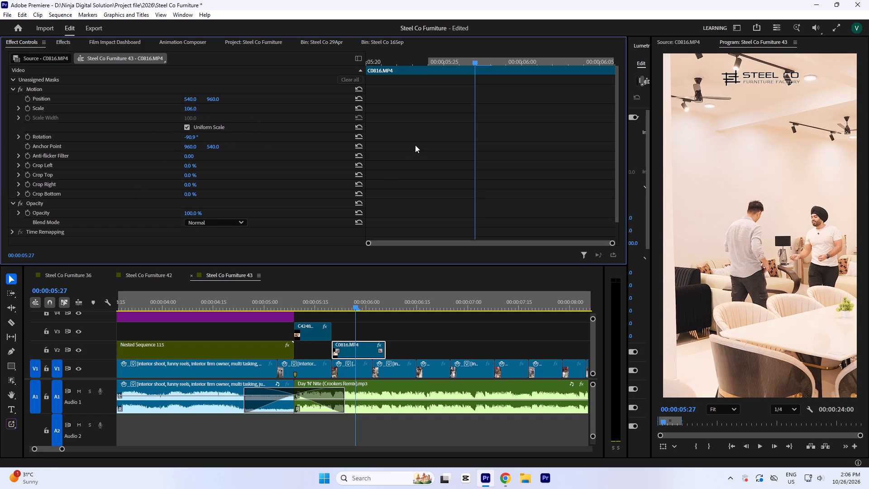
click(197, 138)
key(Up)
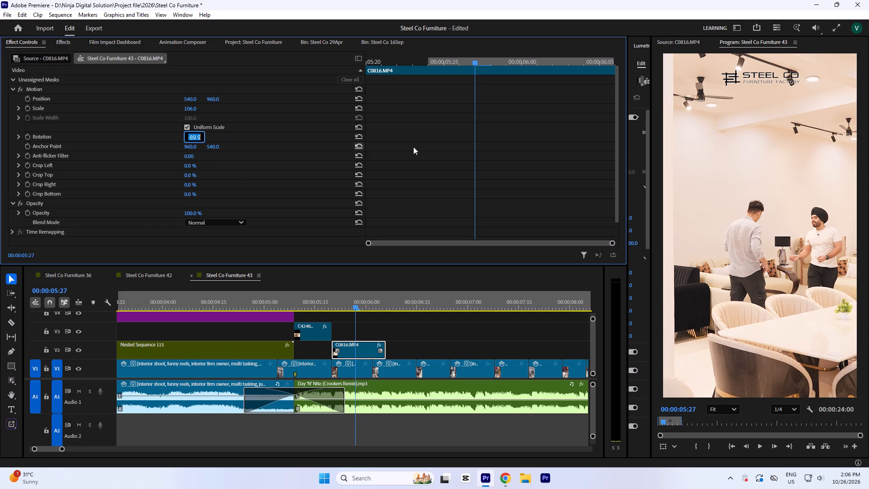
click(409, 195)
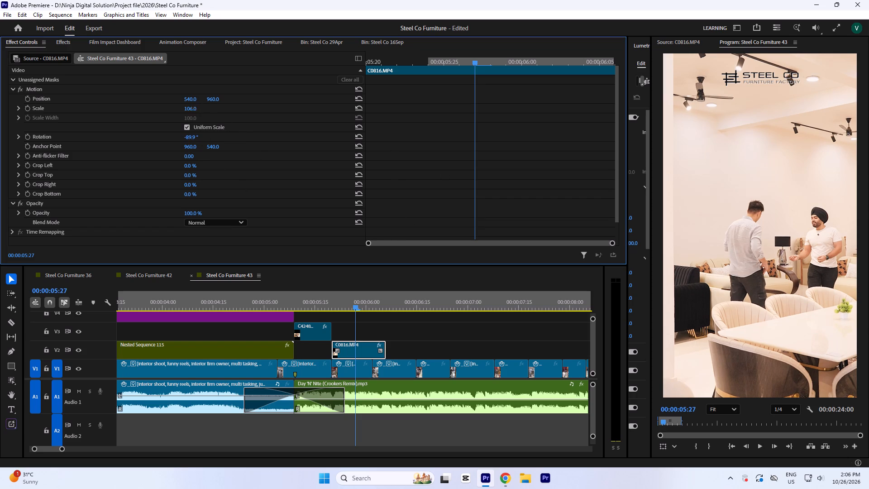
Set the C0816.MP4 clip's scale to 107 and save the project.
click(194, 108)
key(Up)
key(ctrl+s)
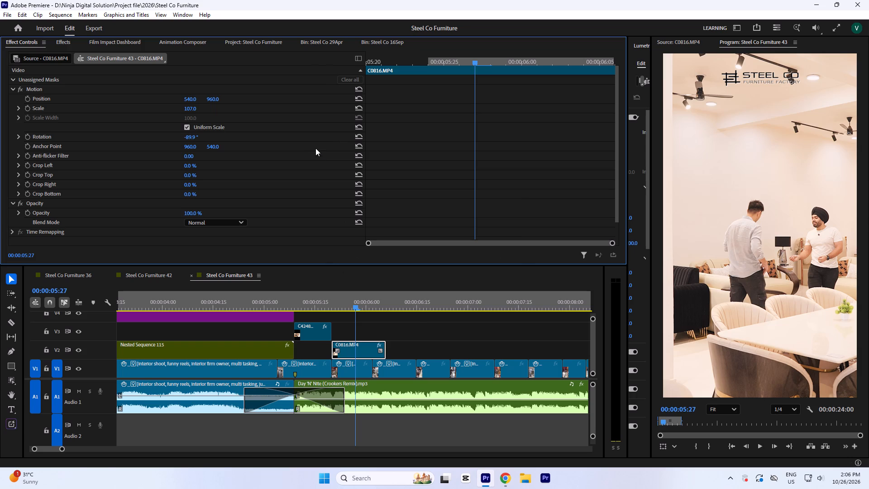
Reframe the C0816.MP4 clip on V2 with a scale of 124 and a horizontal position of 433.
click(420, 328)
click(358, 343)
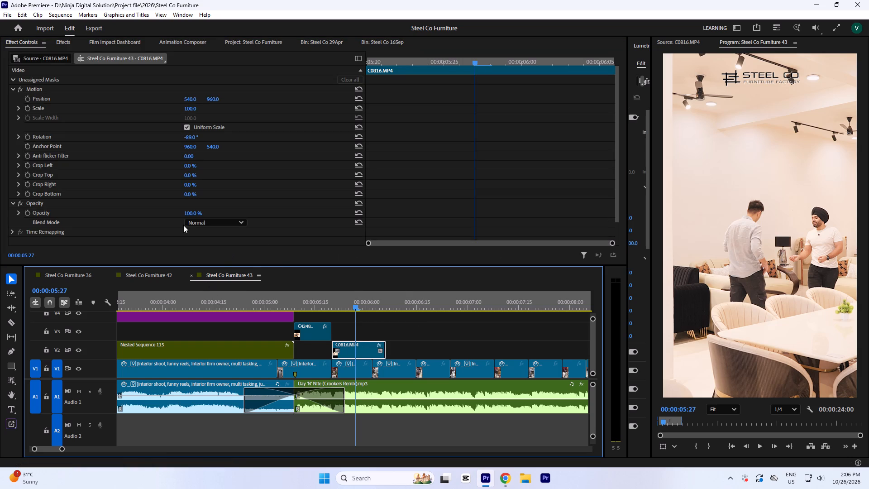
drag(194, 110, 193, 108)
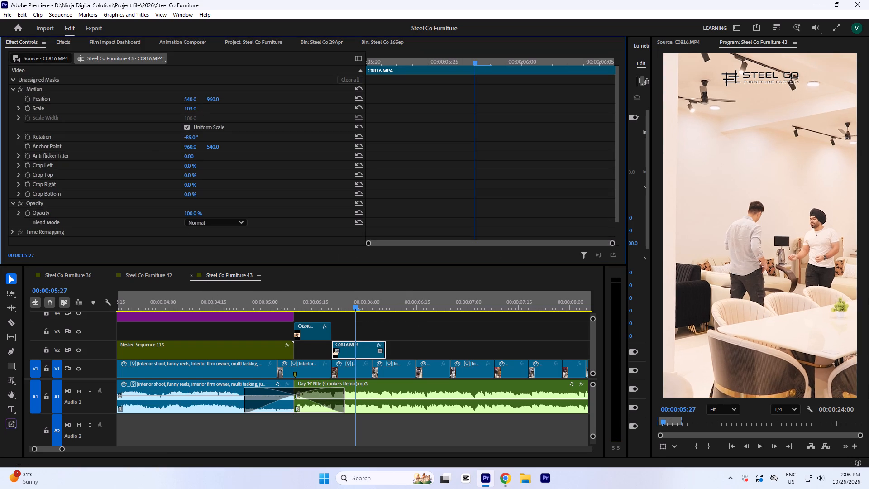
drag(193, 108, 192, 101)
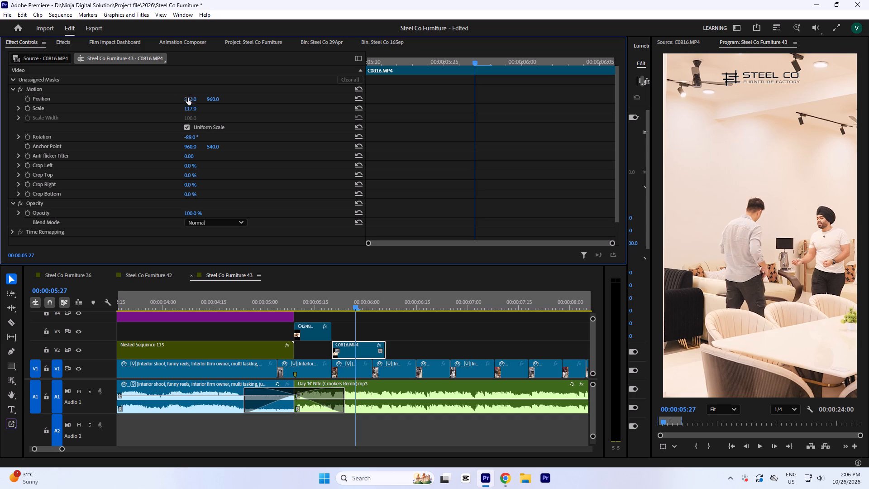
drag(188, 97, 175, 140)
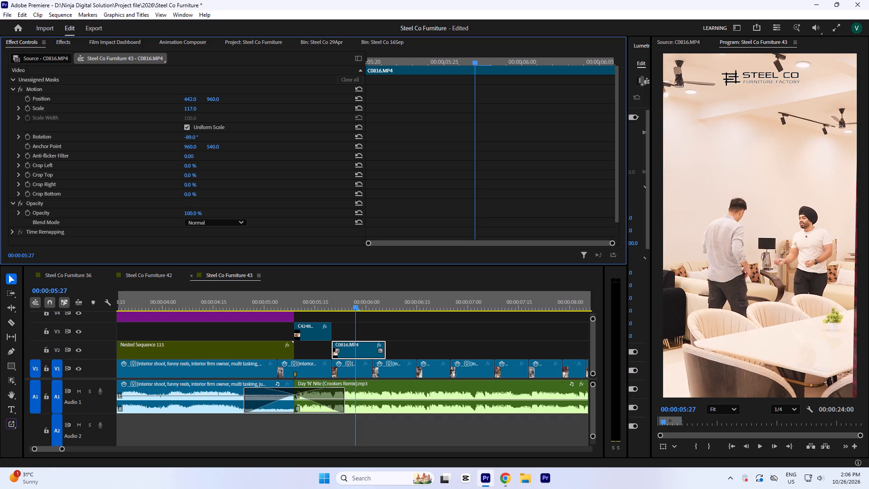
drag(175, 140, 177, 126)
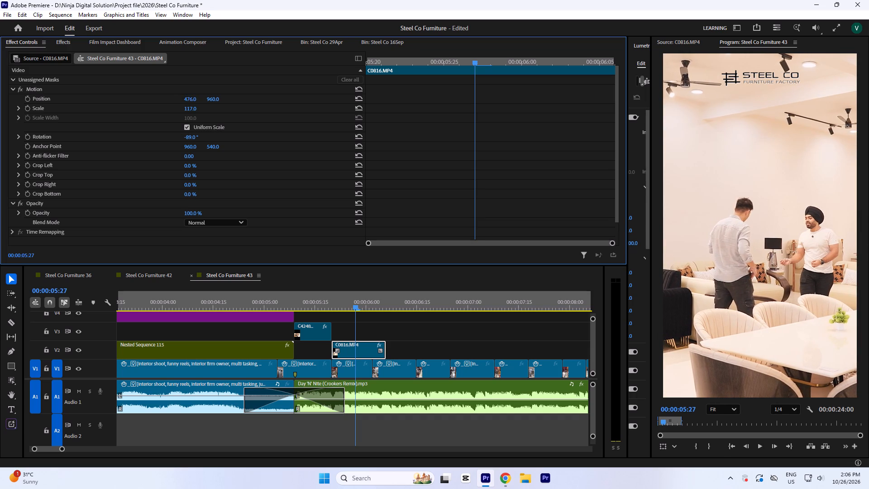
drag(177, 126, 177, 126)
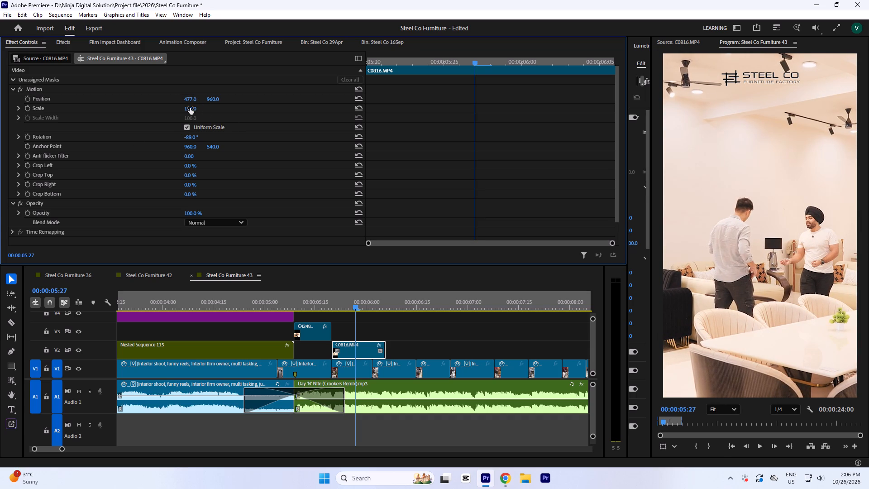
drag(190, 108, 189, 104)
drag(190, 98, 185, 120)
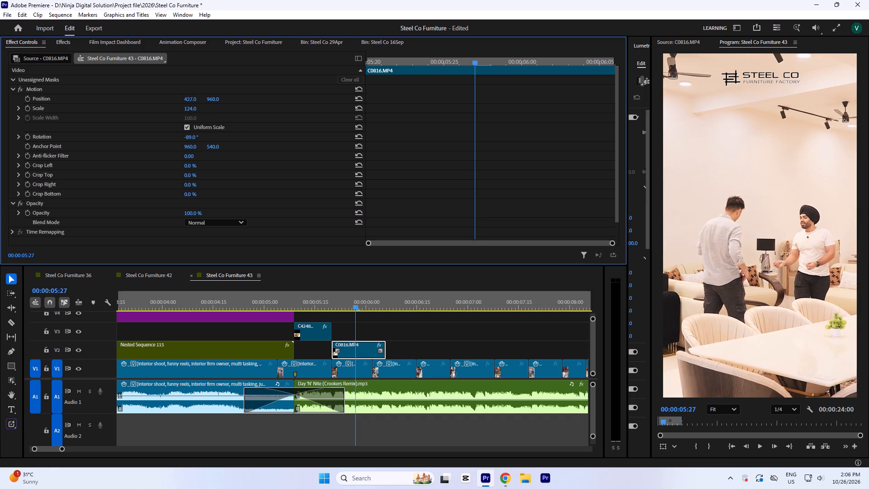
drag(185, 120, 185, 115)
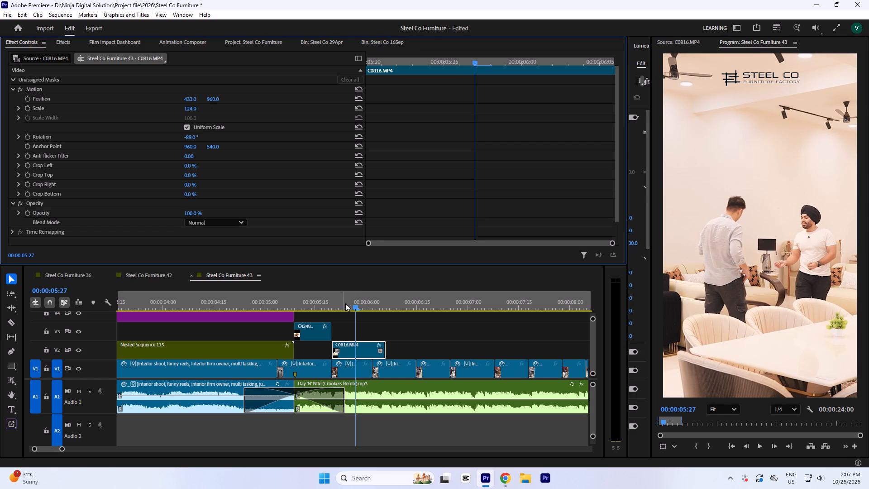
Deselect the C0816.MP4 clip and save the project.
click(411, 342)
key(ctrl+s)
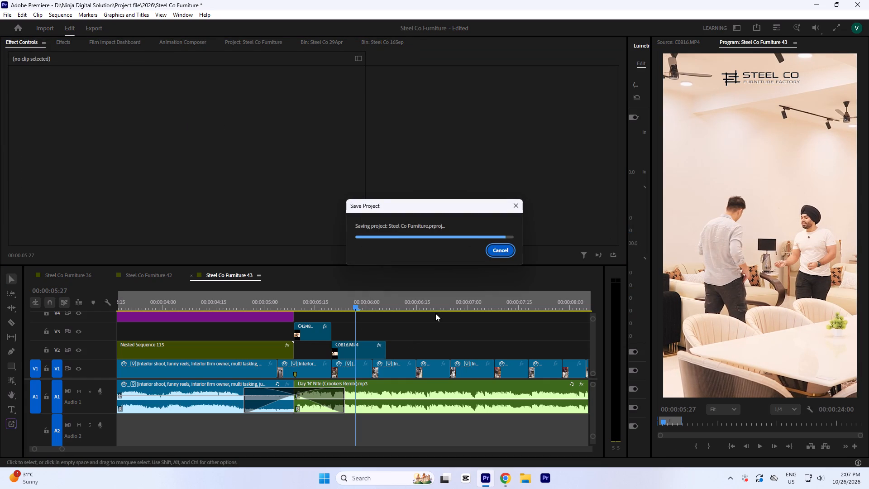
Move the C4248.MP4 clip from V3 down to V2, between Nested Sequence 115 and the C0816.MP4 clip.
click(310, 301)
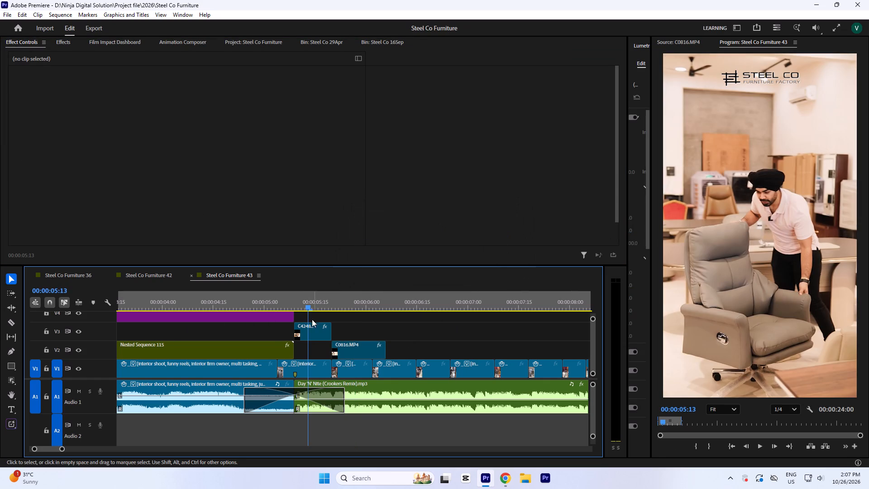
key(equal)
key(equal)
click(326, 335)
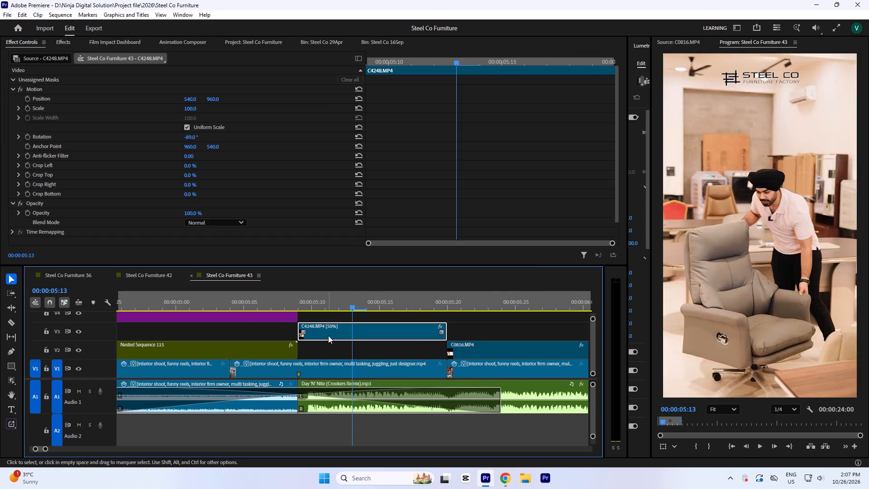
drag(328, 336, 329, 349)
Play back the sequence from the end of Nested Sequence 115 through the C4248.MP4 and C0816.MP4 clips.
key(minus)
click(257, 296)
key(space)
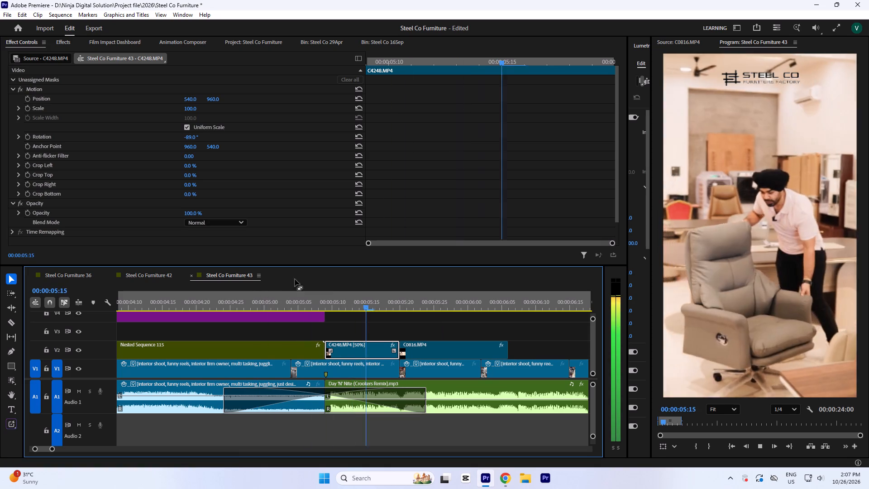
key(space)
key(space)
key(space)
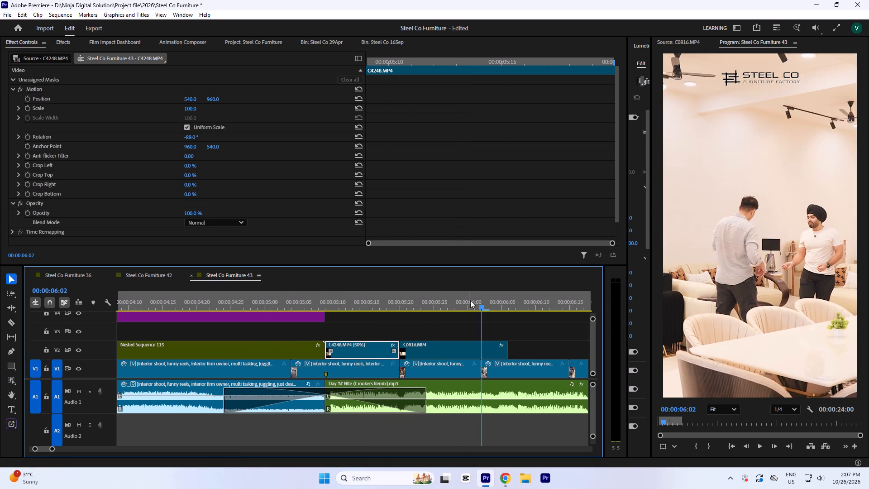
drag(478, 297, 315, 362)
key(space)
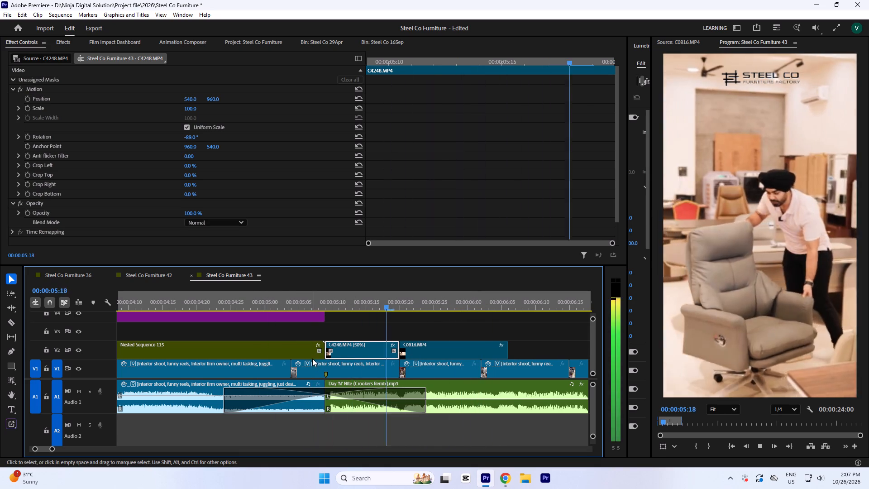
key(space)
Trim the end of the C0816.MP4 clip back to the reference cut at 00:00:06:02 and save the project.
drag(510, 351, 484, 345)
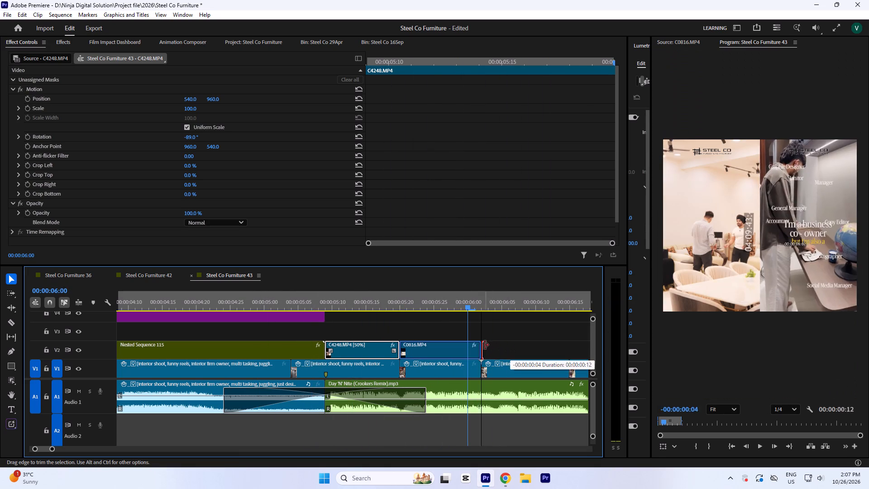
drag(484, 345, 483, 345)
click(482, 310)
key(ctrl+s)
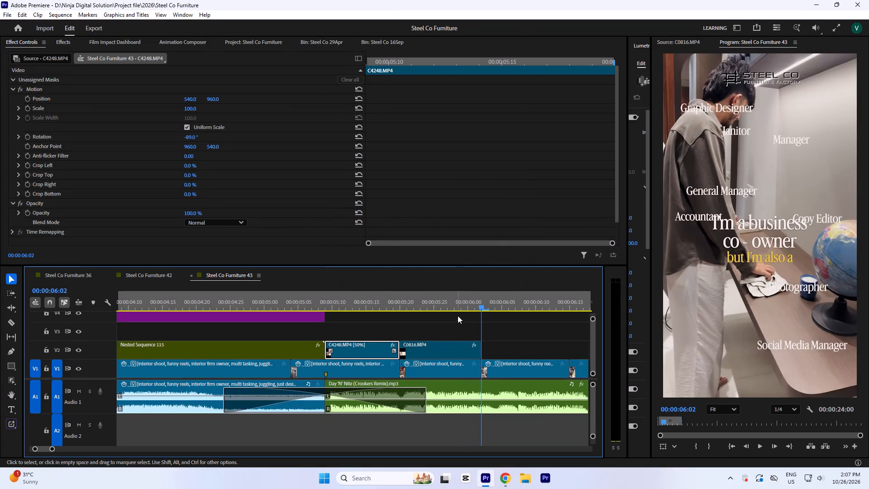
Review the reference shots after the C0816.MP4 clip and preview C0815.MP4 from the Steel Co 16Sep bin as possible footage.
drag(489, 303, 530, 321)
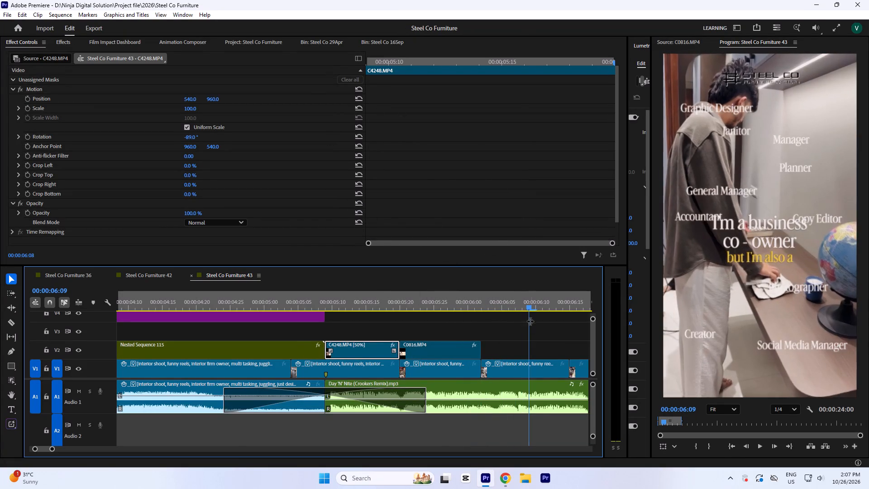
drag(530, 321, 529, 321)
key(minus)
drag(442, 306, 516, 350)
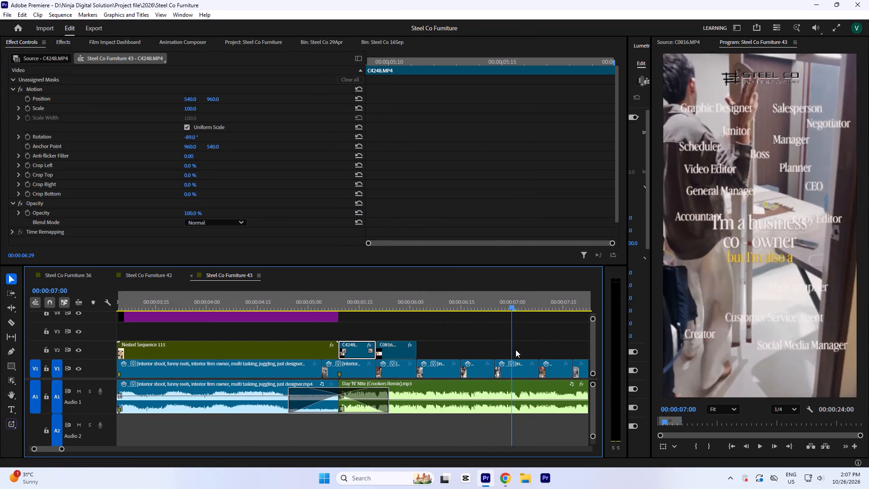
drag(516, 350, 521, 357)
click(370, 43)
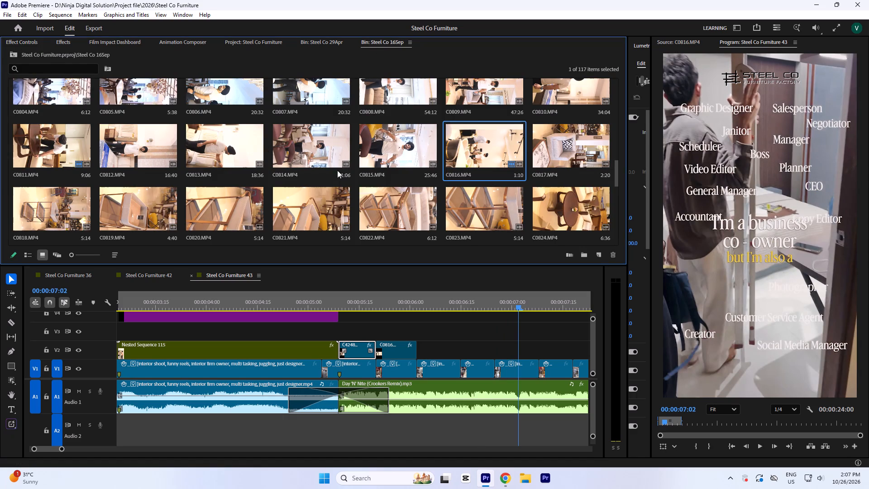
double_click(361, 147)
key(space)
drag(694, 425, 632, 425)
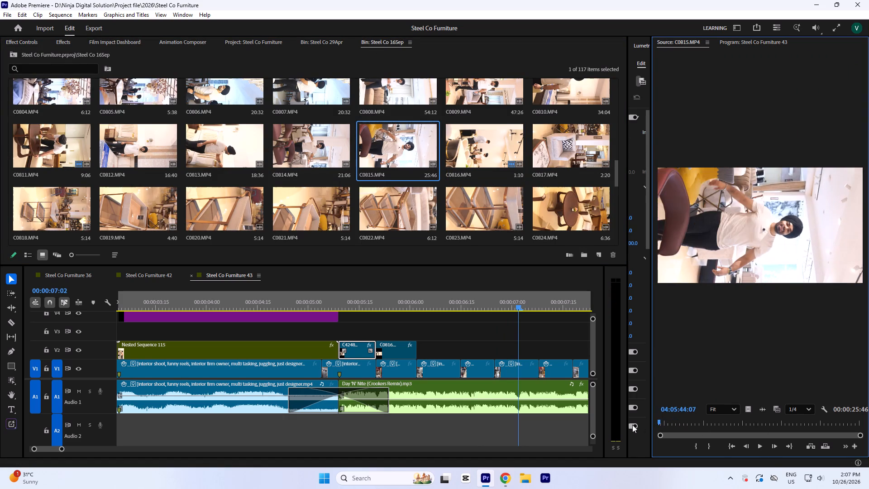
drag(632, 425, 804, 422)
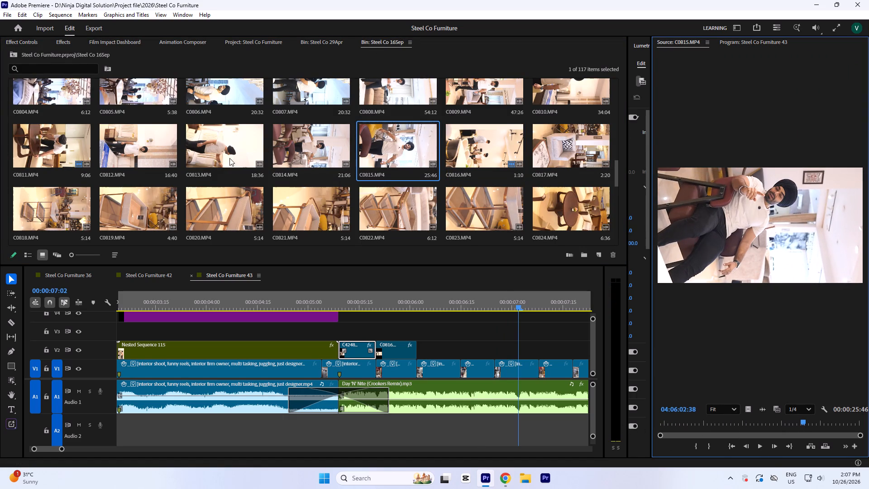
Mark in and out points in C0813.MP4 around the man opening the bedside drawer, for a 1:06 range.
double_click(215, 148)
key(space)
drag(707, 428, 656, 429)
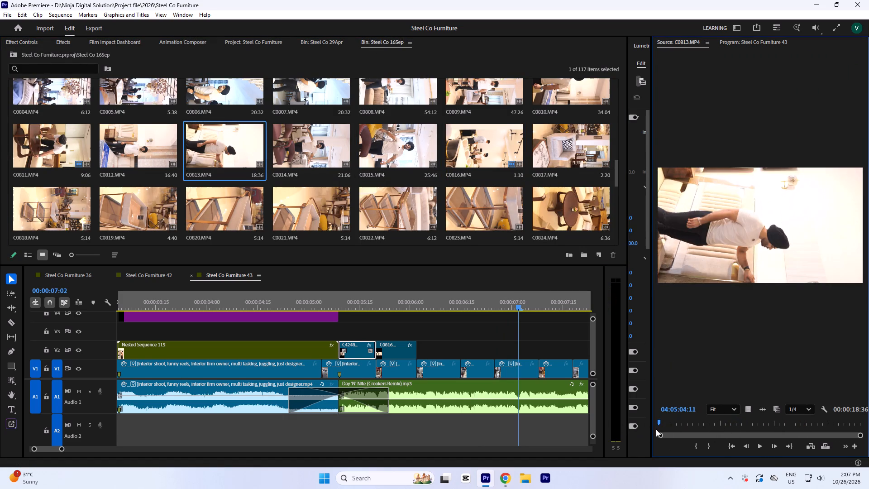
drag(656, 429, 769, 419)
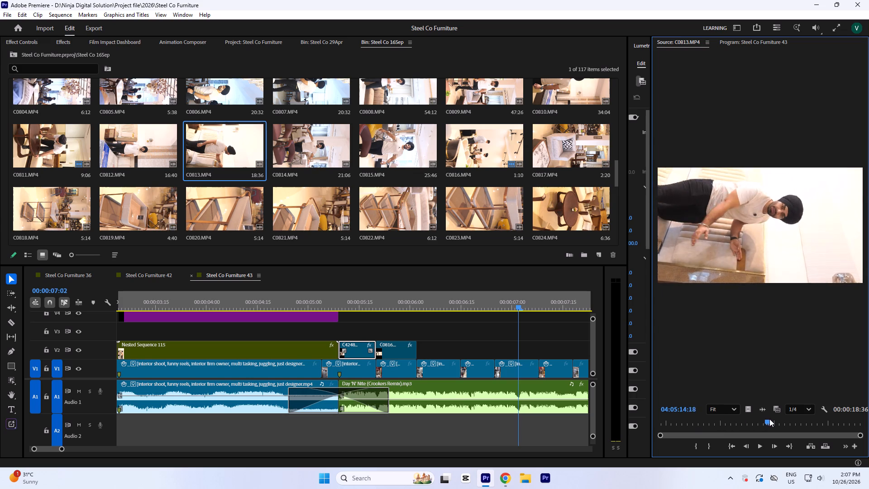
drag(769, 419, 802, 416)
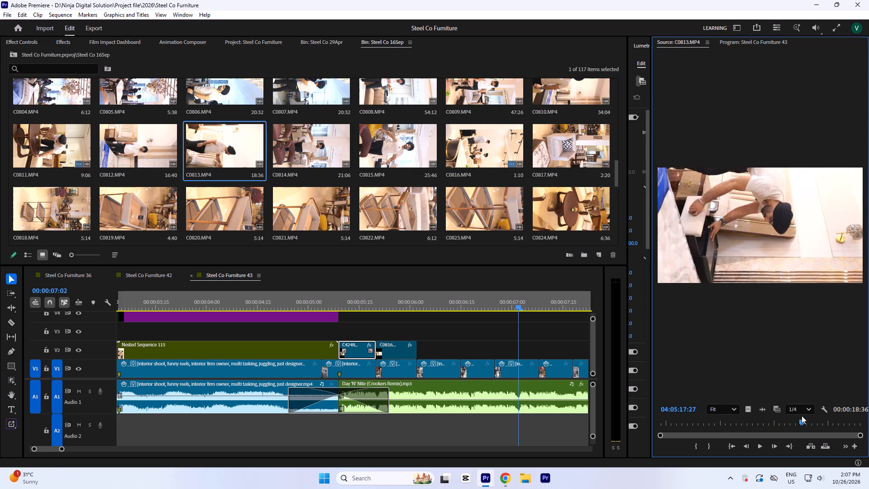
drag(802, 416, 812, 424)
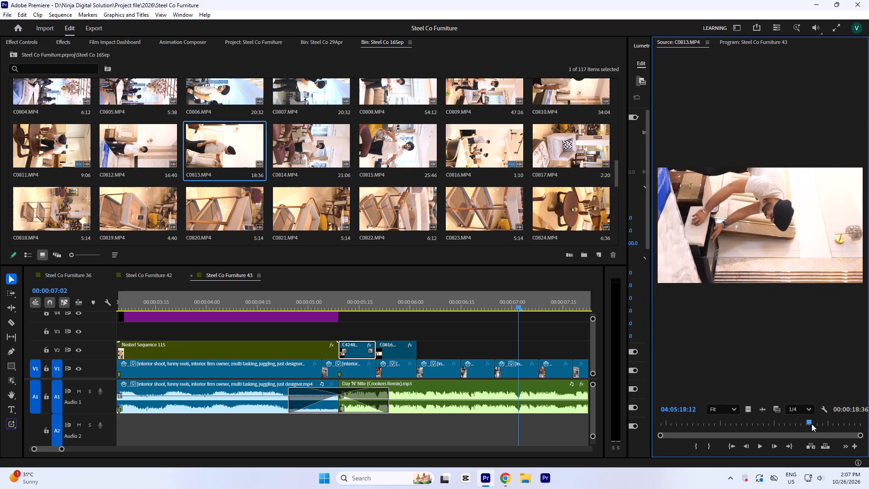
drag(812, 424, 801, 435)
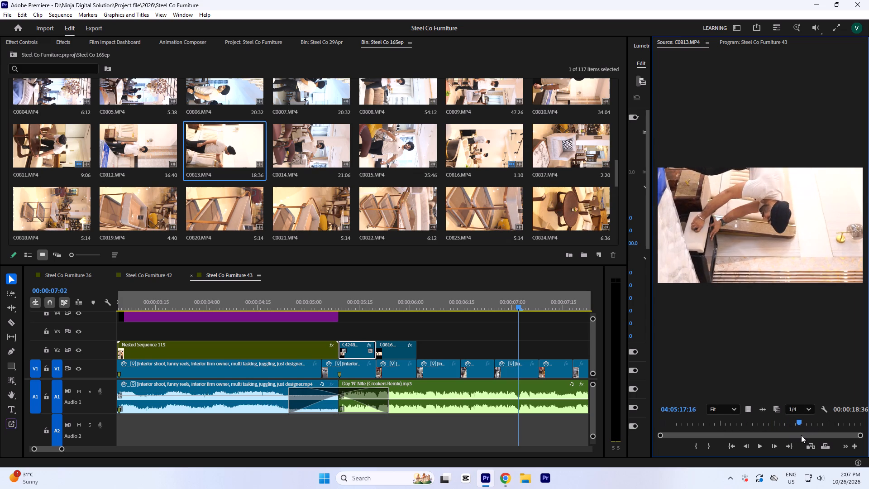
drag(801, 435, 802, 434)
key(i)
key(space)
key(o)
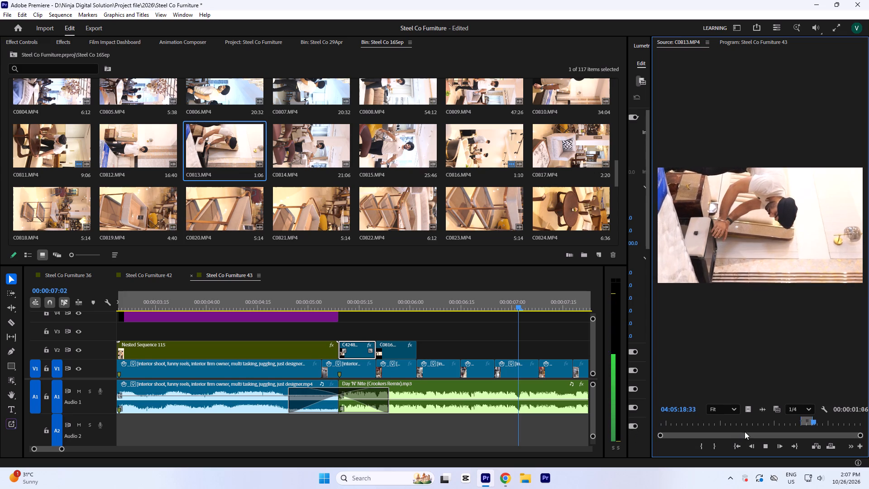
key(space)
Place the marked C0813.MP4 range on V3, starting where the C0816.MP4 clip ends.
drag(749, 407, 415, 336)
drag(434, 336, 436, 336)
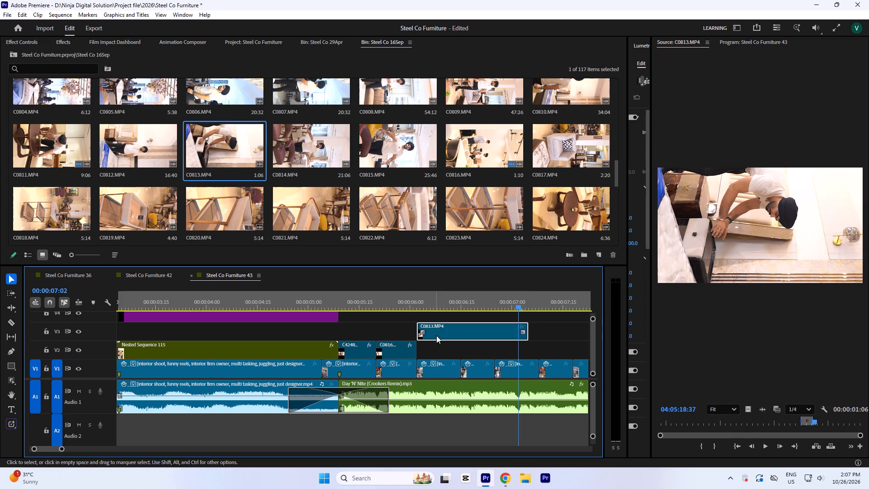
drag(436, 336, 438, 336)
Set the C0813.MP4 clip's rotation to -90 degrees and save the project.
click(441, 300)
click(26, 40)
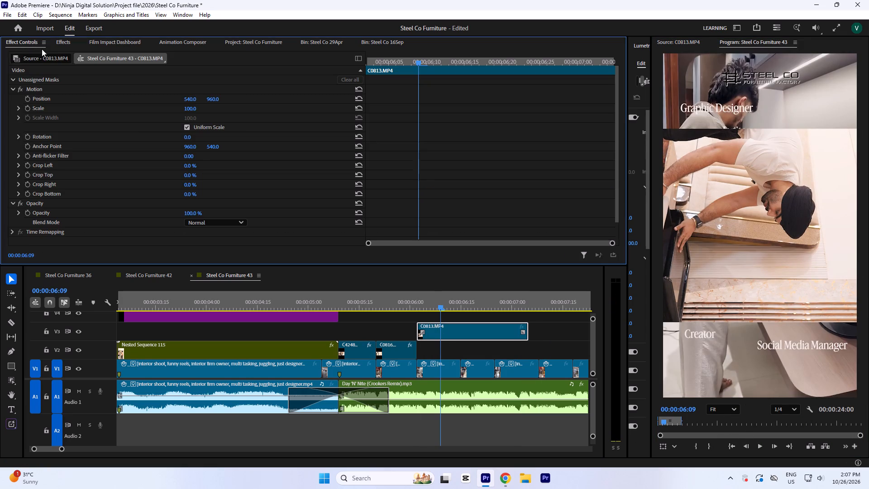
click(190, 137)
key(minus)
key(9)
key(0)
click(466, 137)
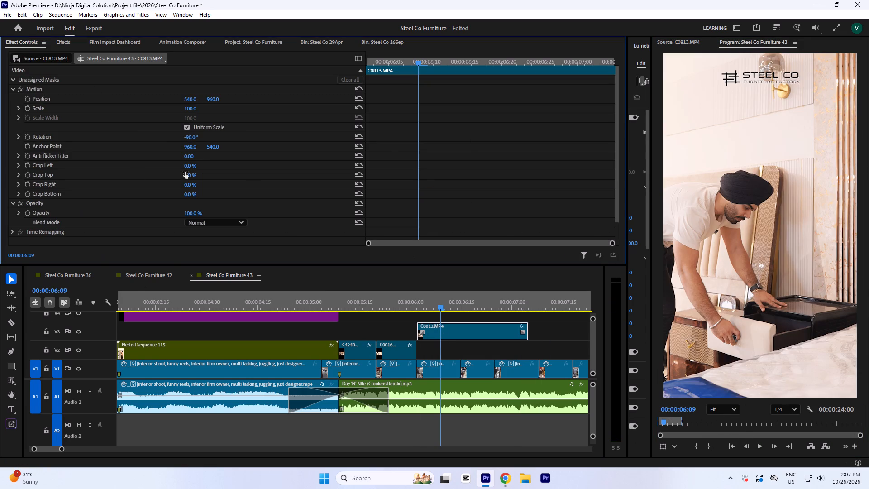
key(ctrl+s)
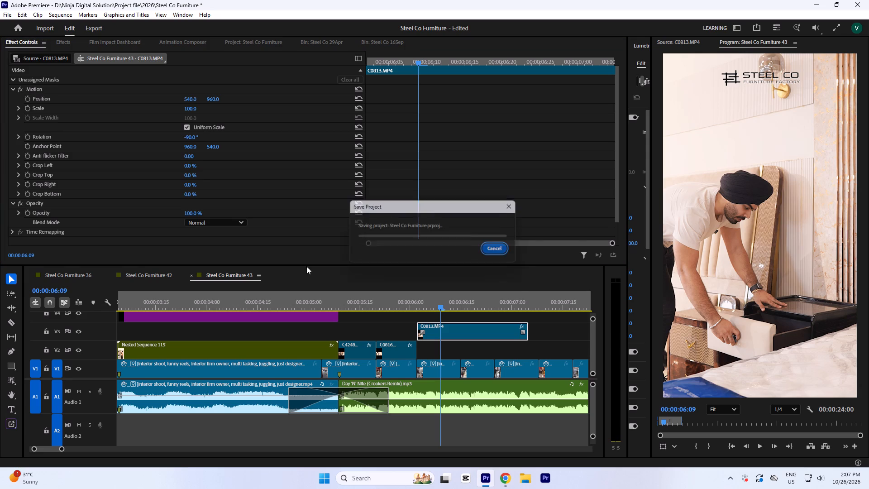
Adjust the C0813.MP4 clip's framing with a rotation of -91 degrees and a scale of 105.
click(191, 139)
key(Down)
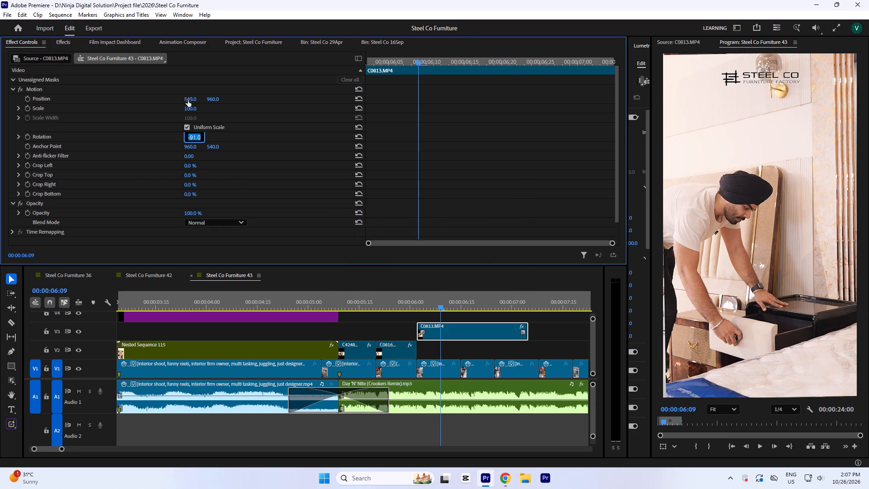
click(191, 109)
key(Up)
key(Up)
key(Up)
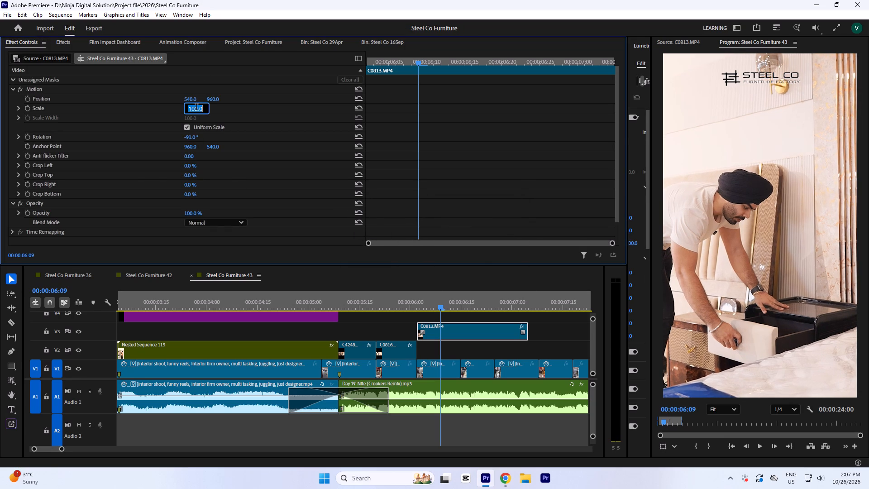
key(Up)
key(Up)
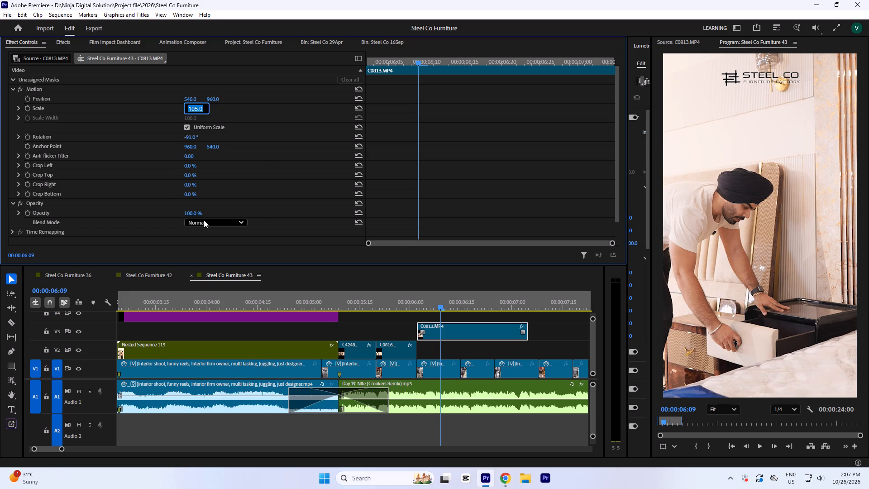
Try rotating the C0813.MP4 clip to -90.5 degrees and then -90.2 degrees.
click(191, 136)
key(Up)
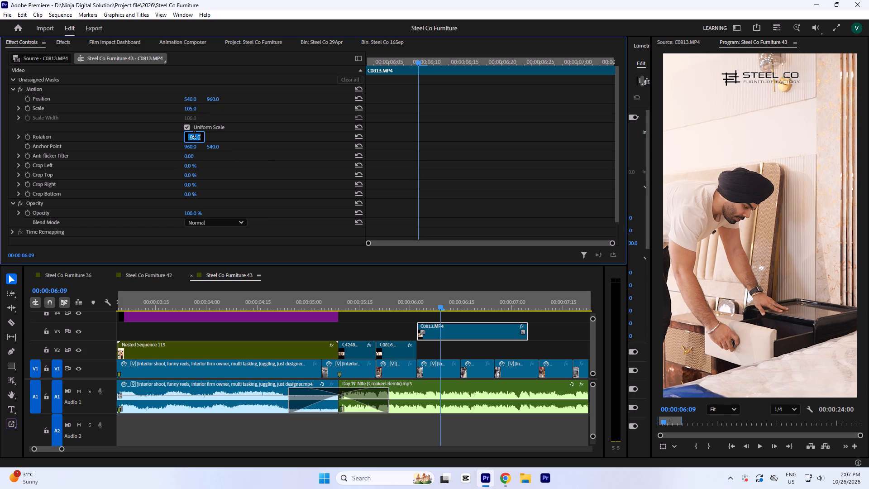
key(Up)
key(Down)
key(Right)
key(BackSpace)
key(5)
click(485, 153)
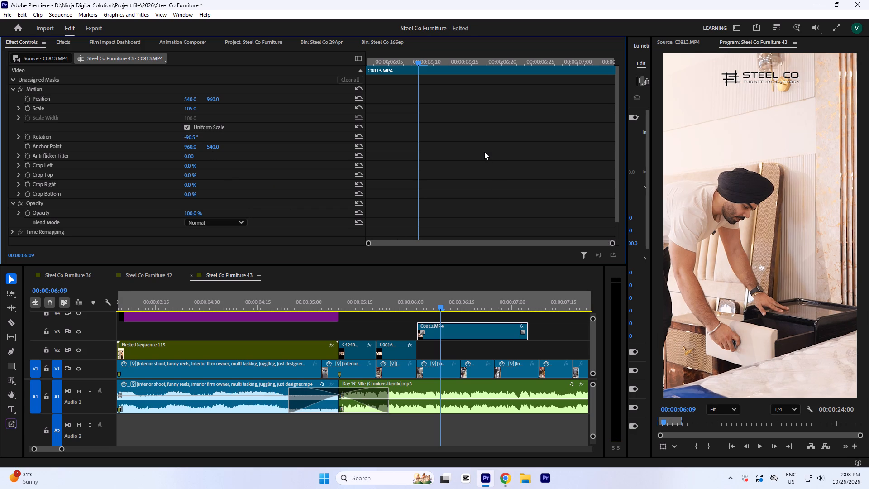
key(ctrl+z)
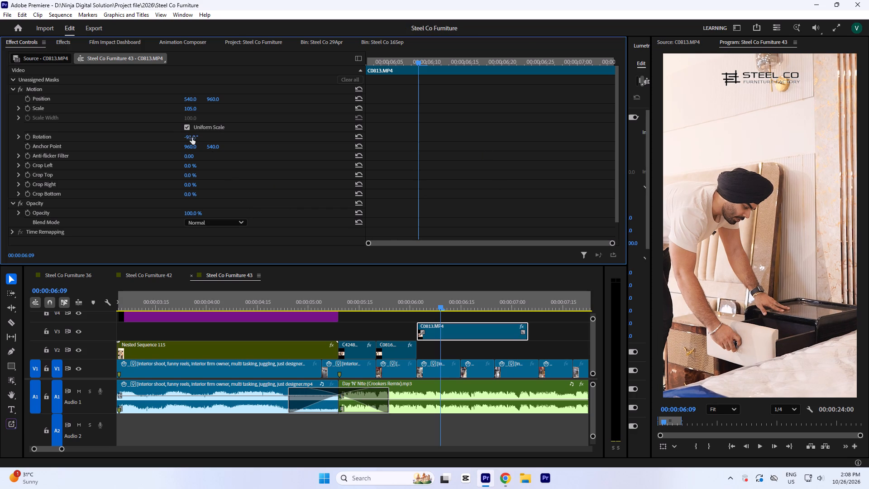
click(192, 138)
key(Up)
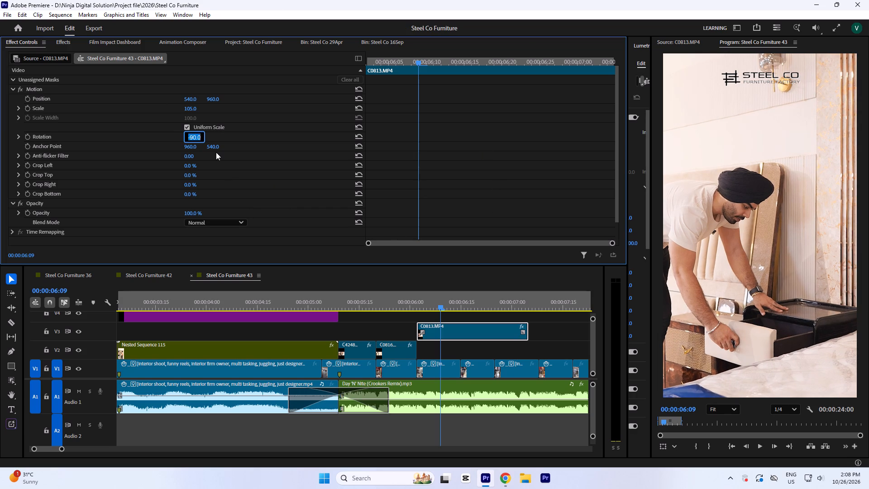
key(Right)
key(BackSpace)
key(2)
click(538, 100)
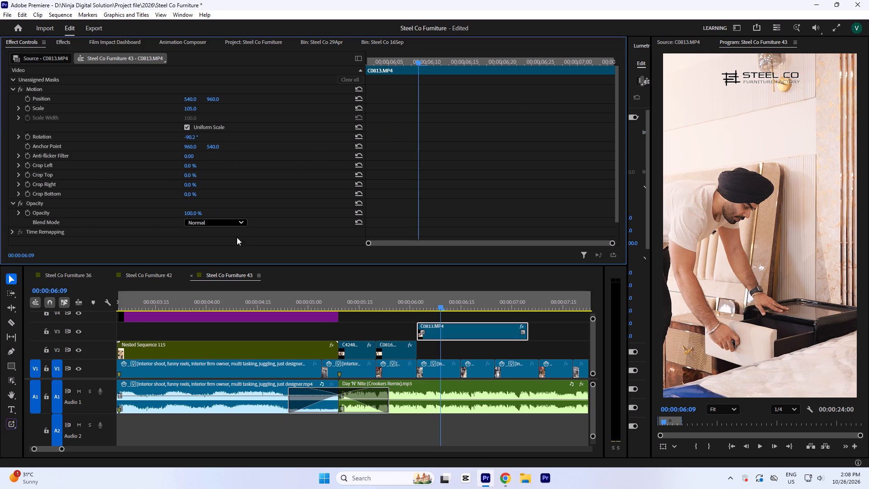
Set the C0813.MP4 clip's scale to 108, try a rotation of -90.1 degrees, settle on -90.2 degrees, and save the project.
click(192, 110)
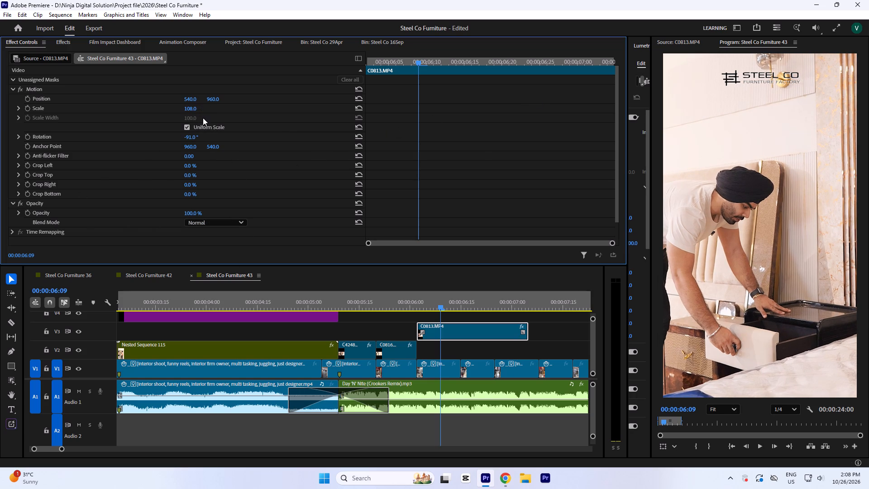
click(195, 135)
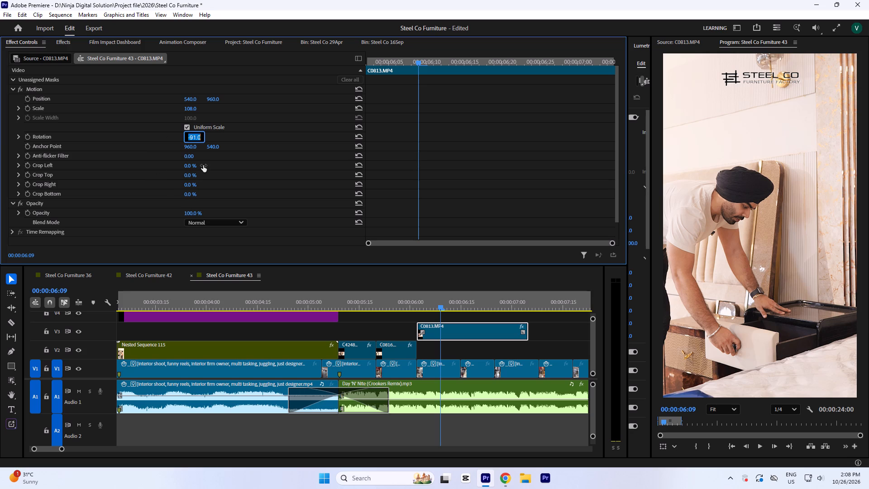
key(Up)
key(Right)
key(Right)
key(BackSpace)
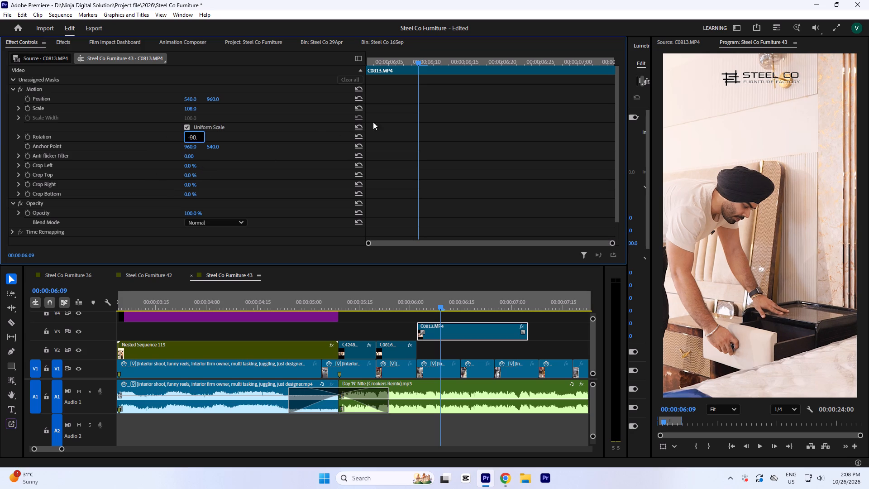
key(1)
click(382, 120)
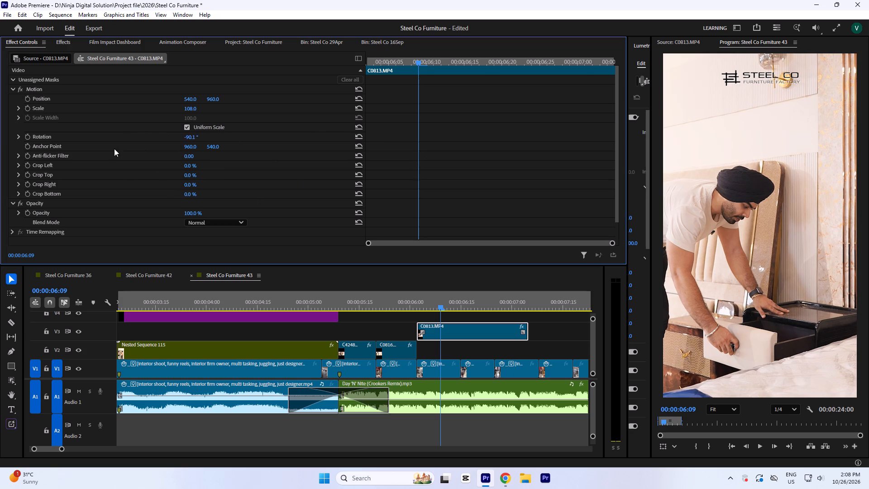
click(197, 138)
key(Right)
key(BackSpace)
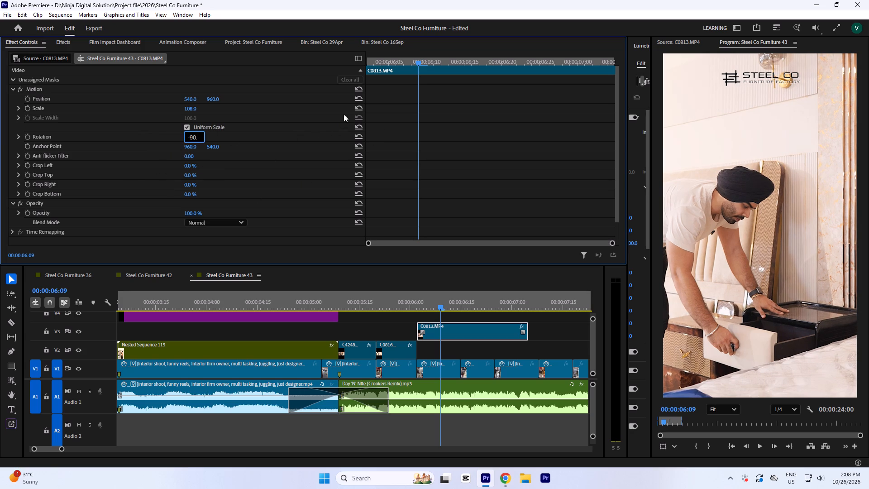
key(2)
click(430, 104)
key(ctrl+s)
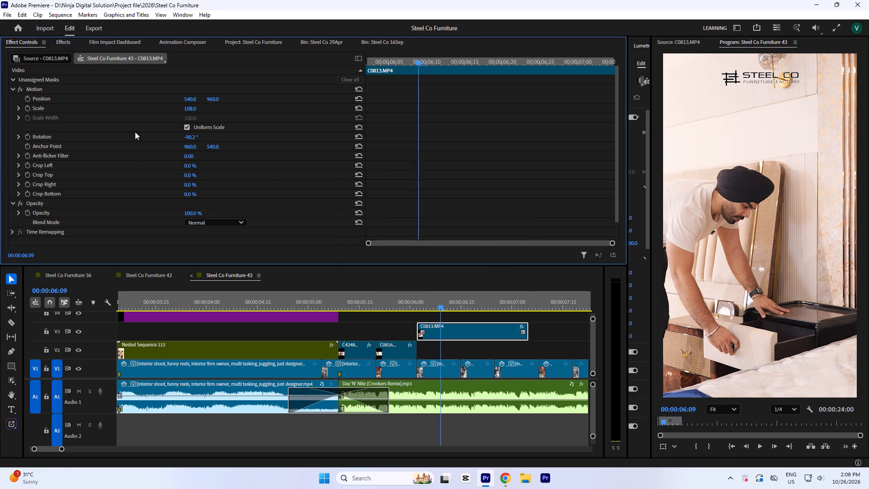
Reframe the C0813.MP4 clip with a scale of 113 and a position of 592, 846, and save the project.
click(191, 110)
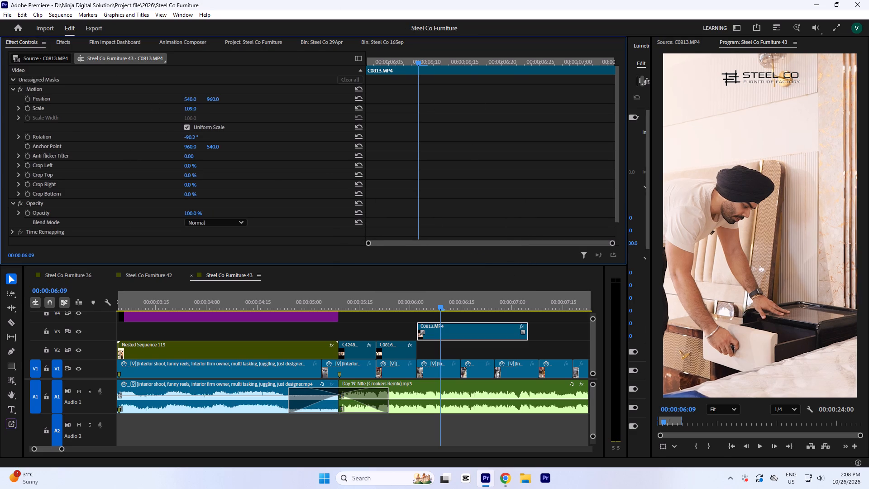
drag(216, 98, 216, 113)
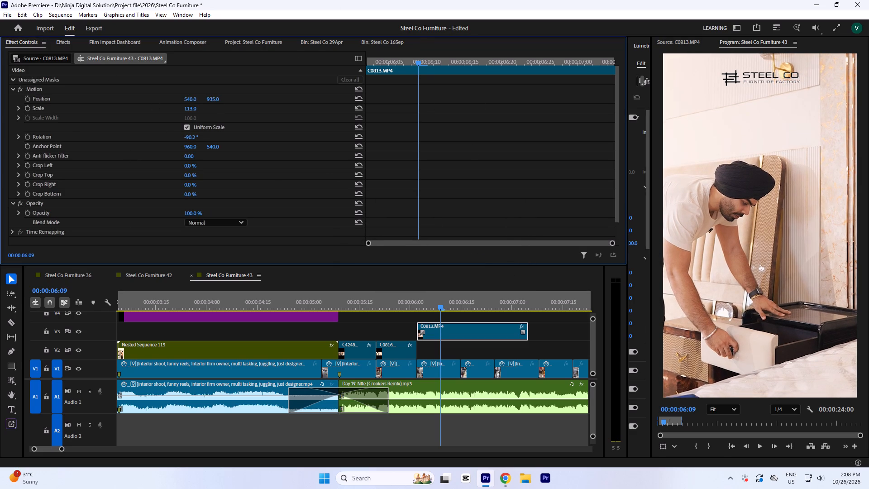
drag(216, 113, 213, 147)
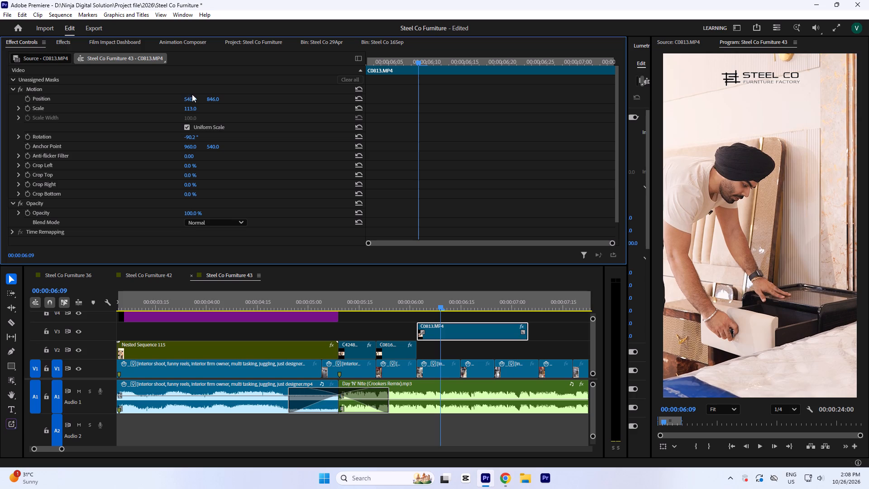
drag(193, 101, 193, 85)
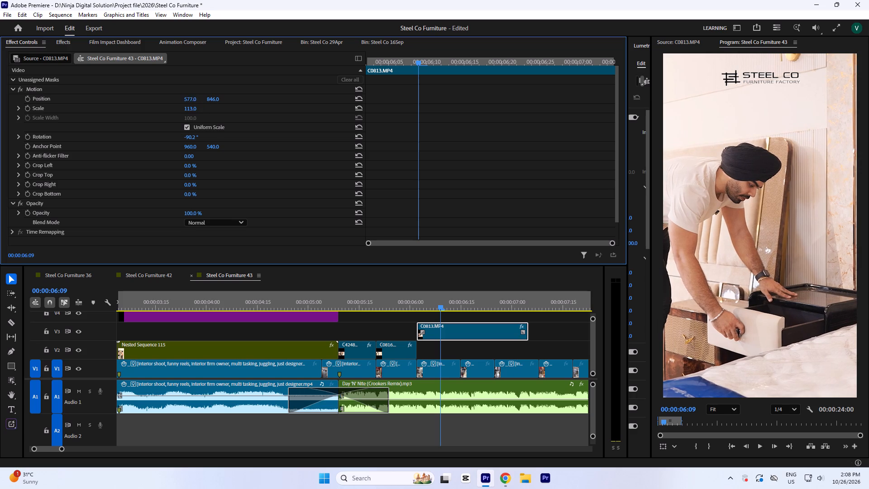
drag(193, 85, 193, 69)
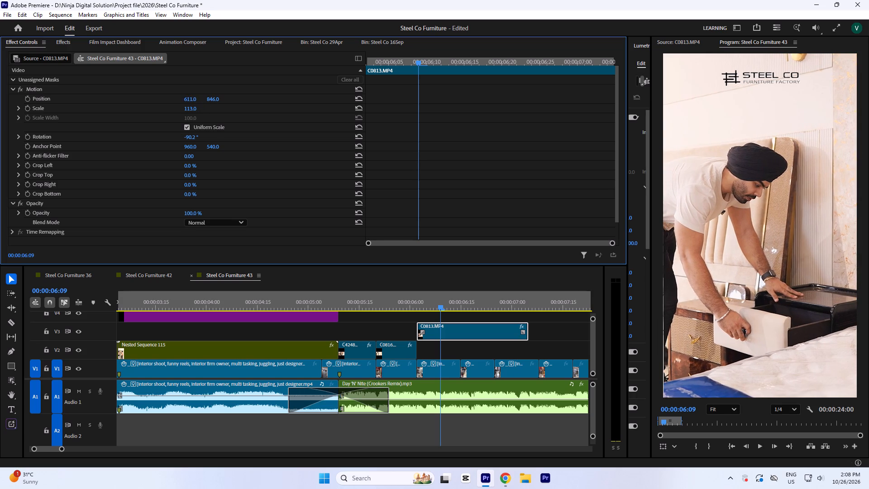
drag(193, 69, 191, 77)
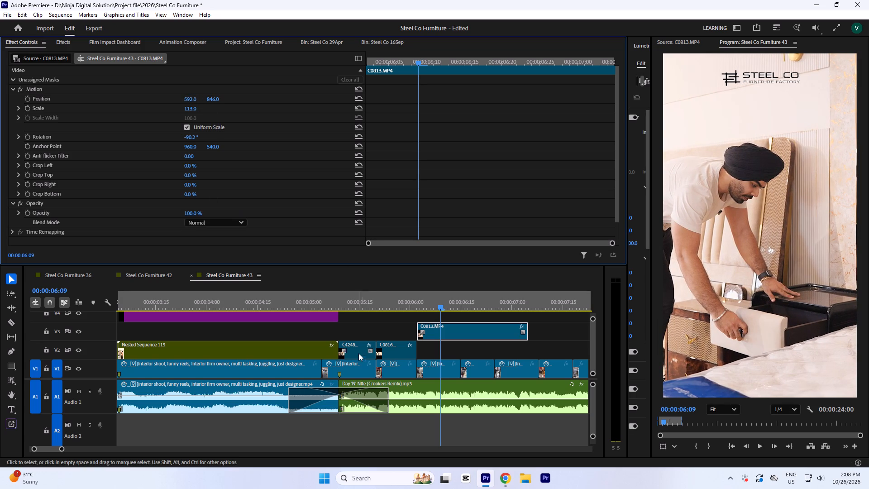
click(389, 309)
key(ctrl+s)
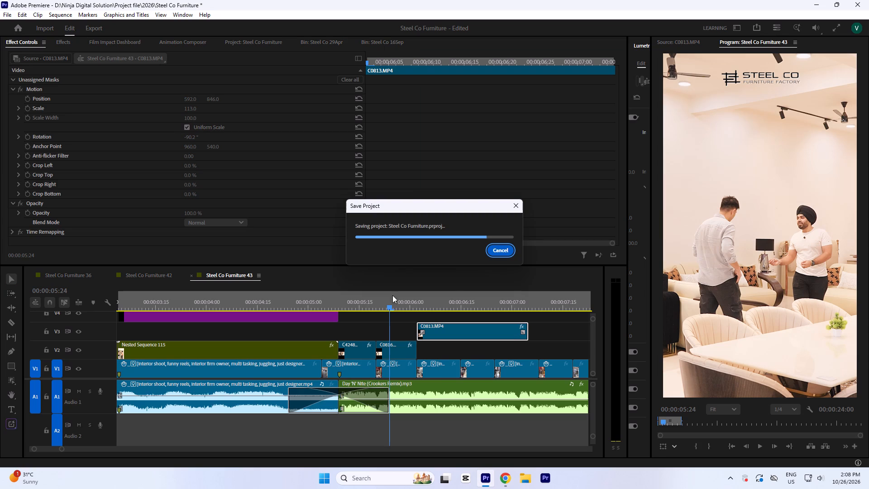
Trim the end of the C0813.MP4 clip on V3 to the reference cut on V1, for a 13-frame duration.
click(442, 302)
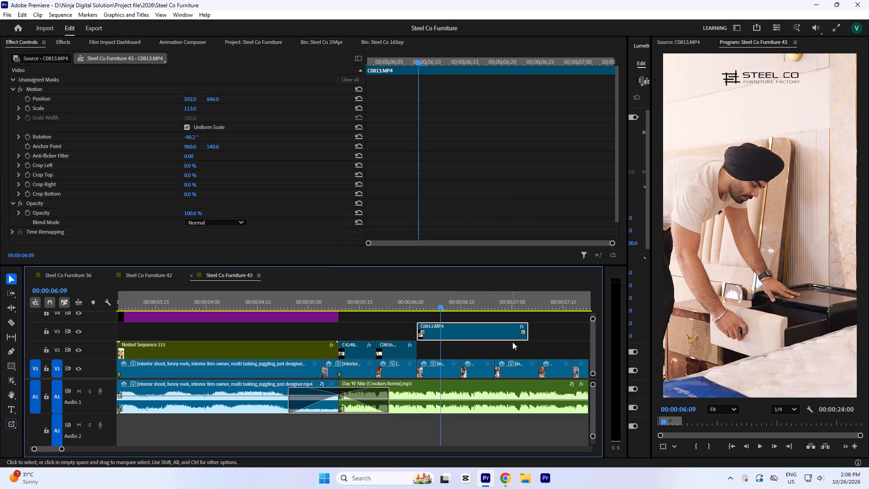
drag(532, 336, 462, 332)
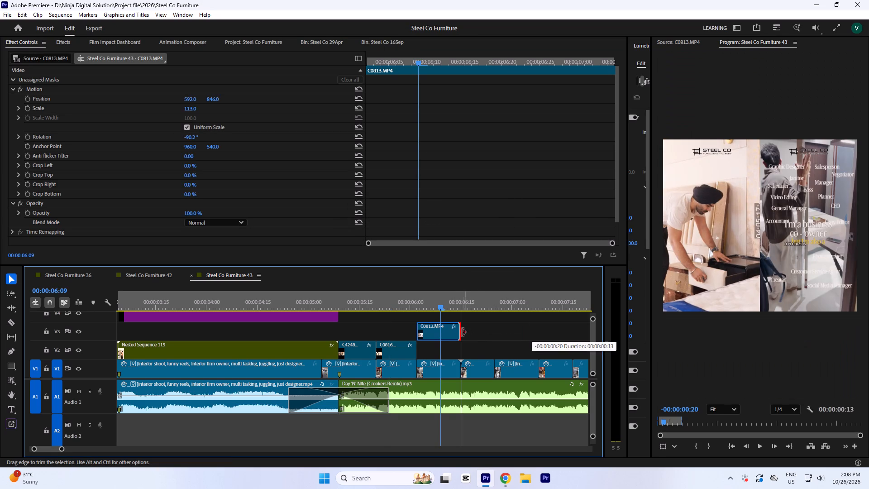
drag(462, 332, 462, 333)
Move the C0813.MP4 clip down to V2, directly after the C0816.MP4 clip, and save the project.
key(equal)
key(equal)
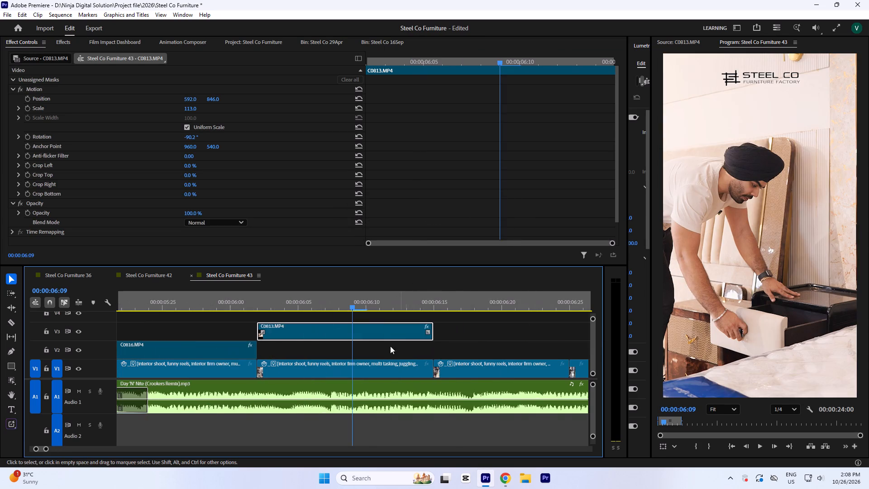
drag(365, 337, 364, 347)
key(minus)
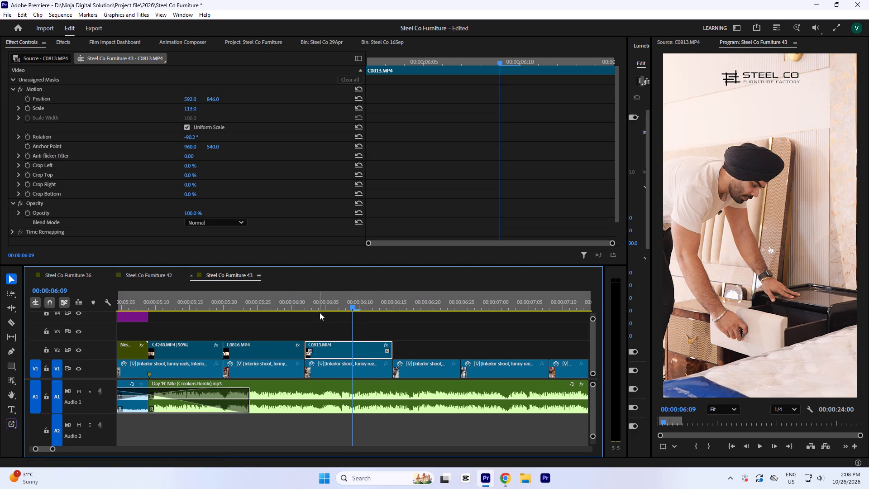
key(minus)
click(308, 301)
key(ctrl+s)
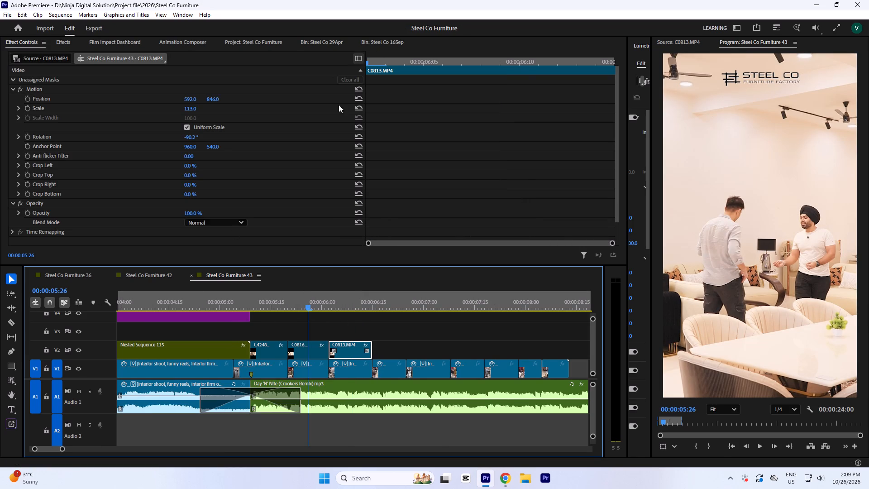
Play back the sequence from about 00:00:05:00 through the C0813.MP4 clip to check the edit.
click(220, 296)
key(space)
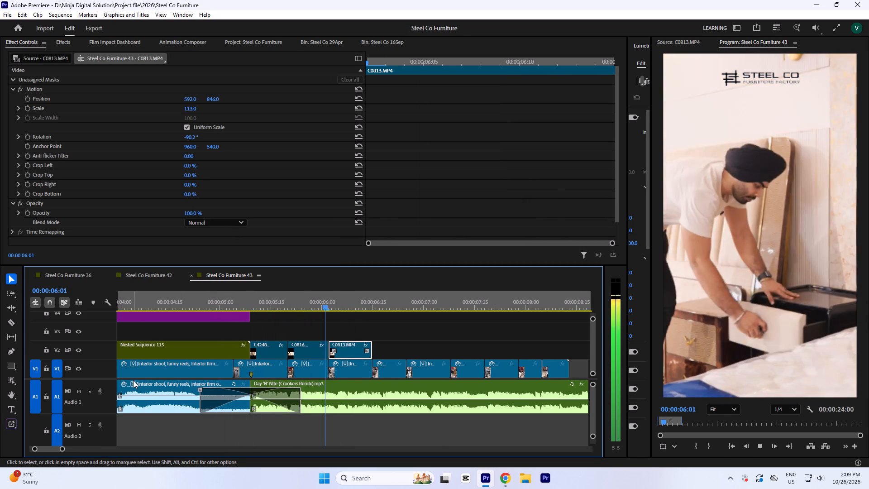
key(space)
click(343, 292)
key(space)
key(space)
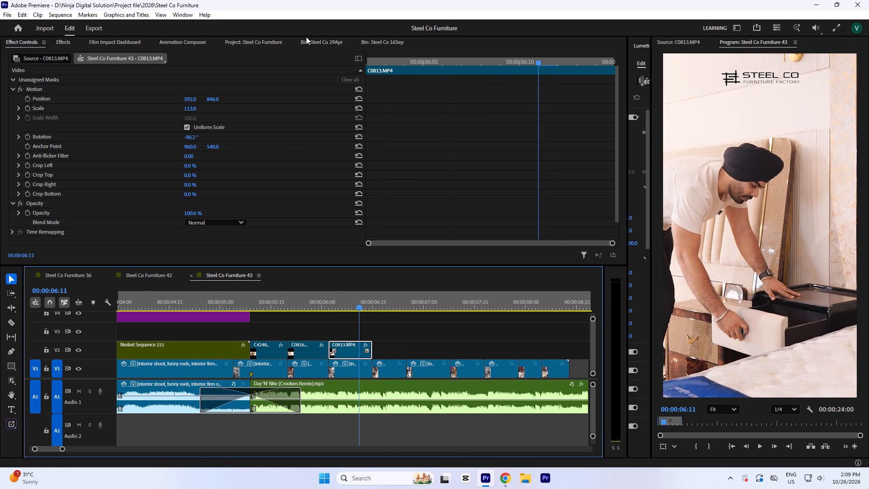
Preview clips C0812.MP4, C0811.MP4 and C0807.MP4 from the Steel Co 16Sep bin, looking for the next shot.
click(381, 42)
double_click(129, 151)
key(space)
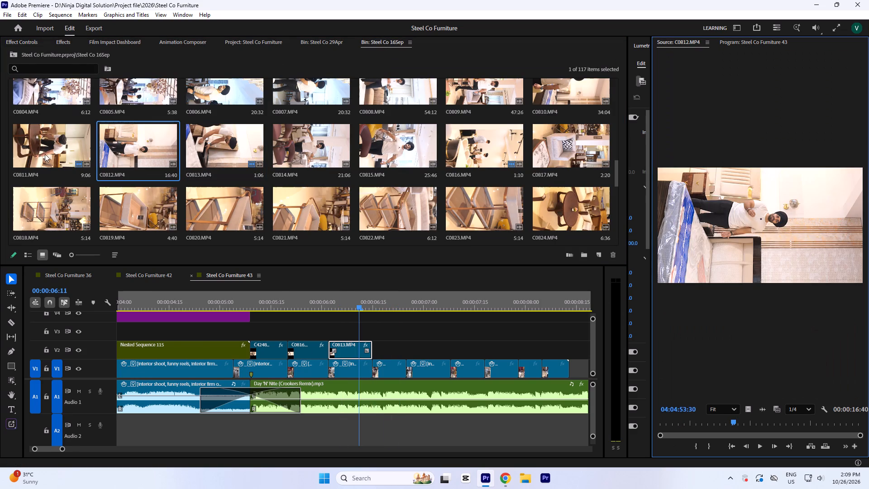
key(space)
double_click(50, 148)
key(space)
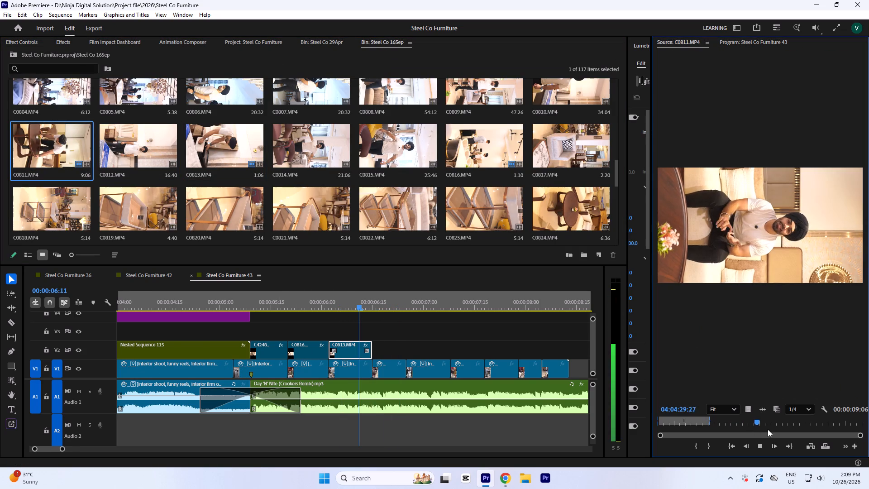
drag(768, 429, 834, 431)
scroll(348, 160, up, 2)
double_click(314, 206)
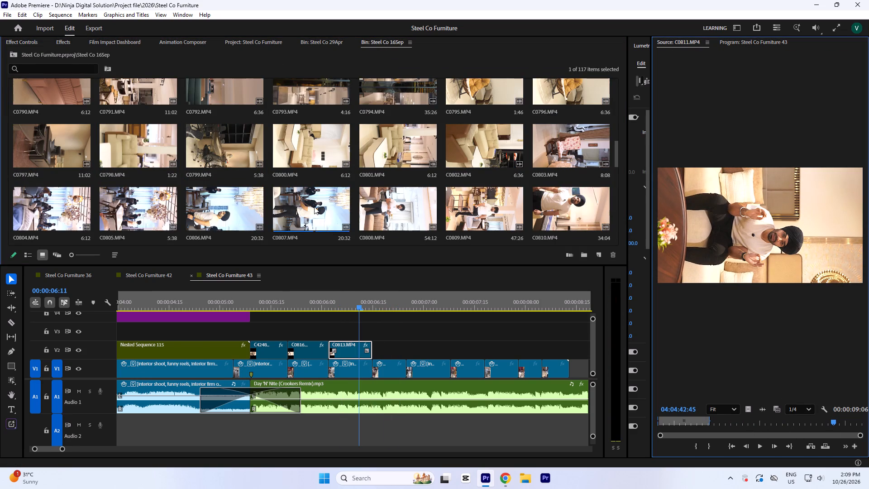
key(space)
key(space)
drag(727, 425, 660, 418)
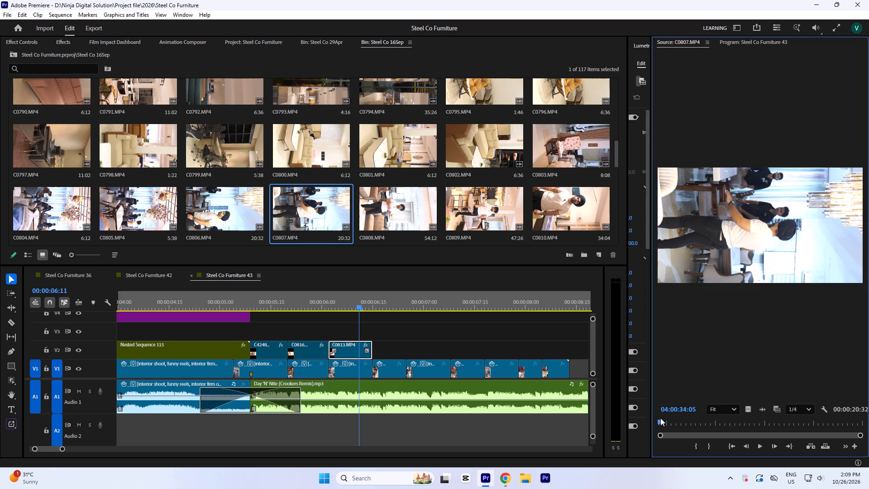
drag(660, 418, 806, 413)
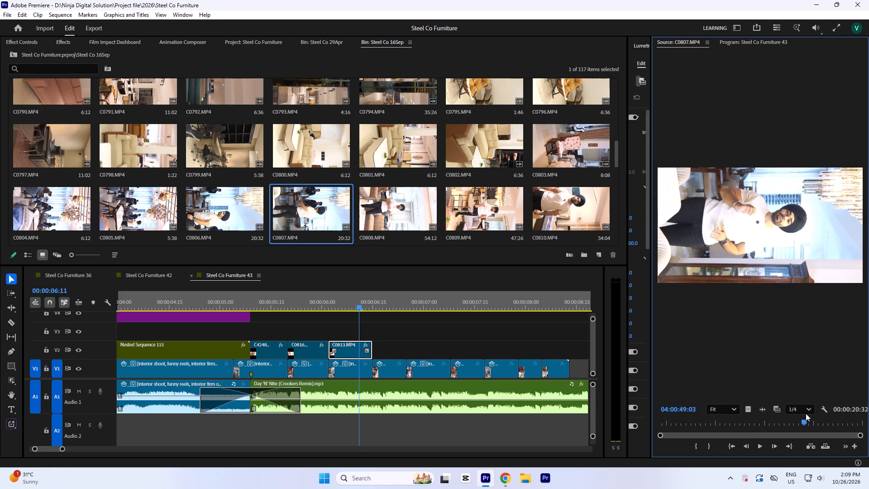
drag(806, 413, 815, 411)
Preview clips C0805.MP4, C0804.MP4, C0803.MP4 and C0801.MP4 as candidates for the next shot, and save the project.
double_click(125, 204)
key(space)
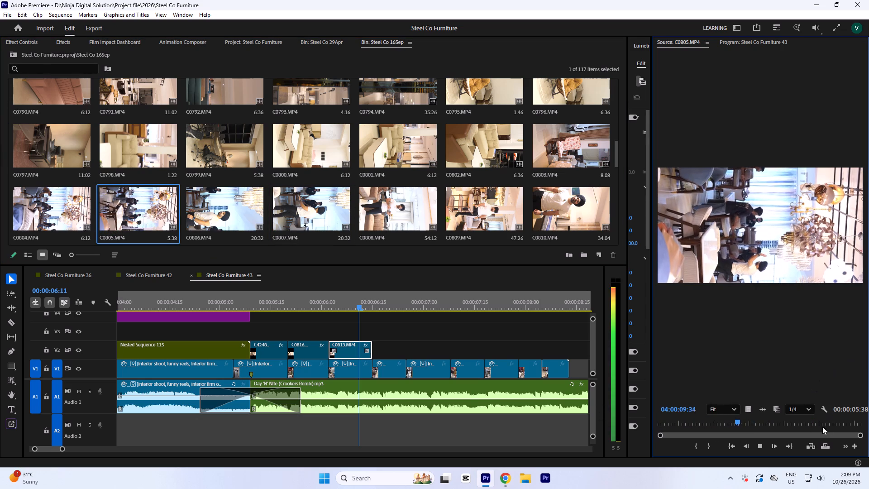
drag(759, 423, 417, 393)
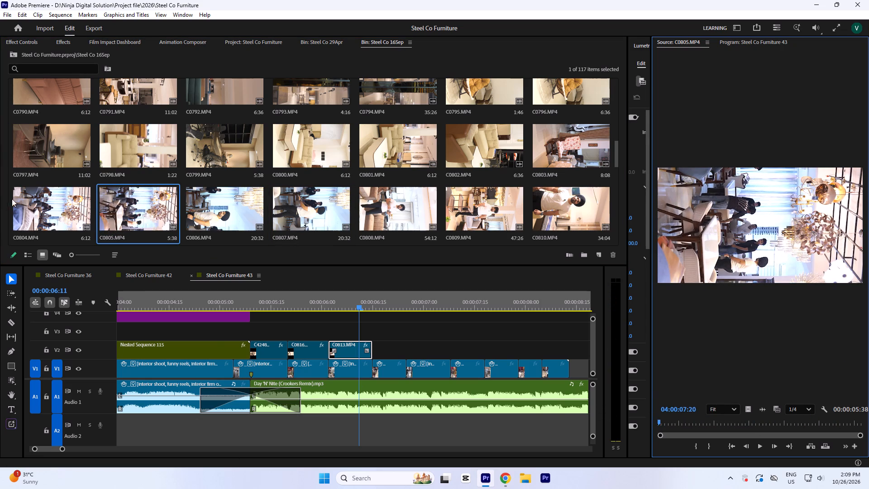
double_click(47, 216)
key(space)
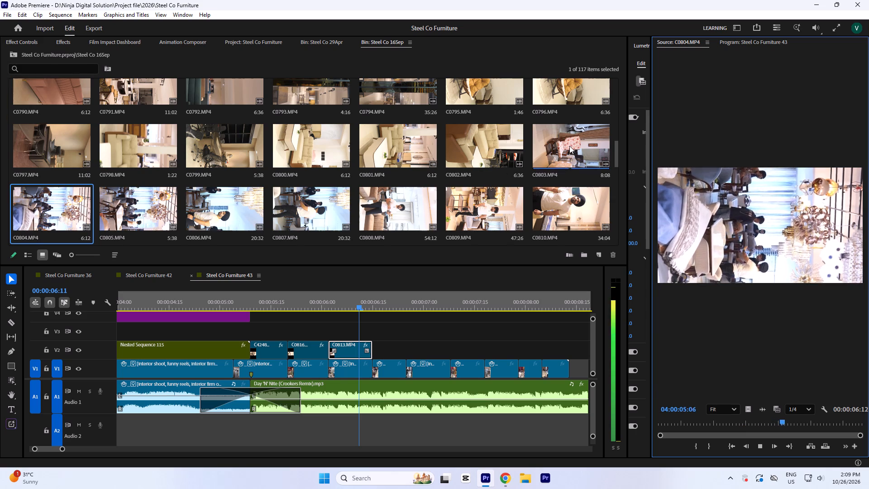
double_click(569, 146)
double_click(403, 148)
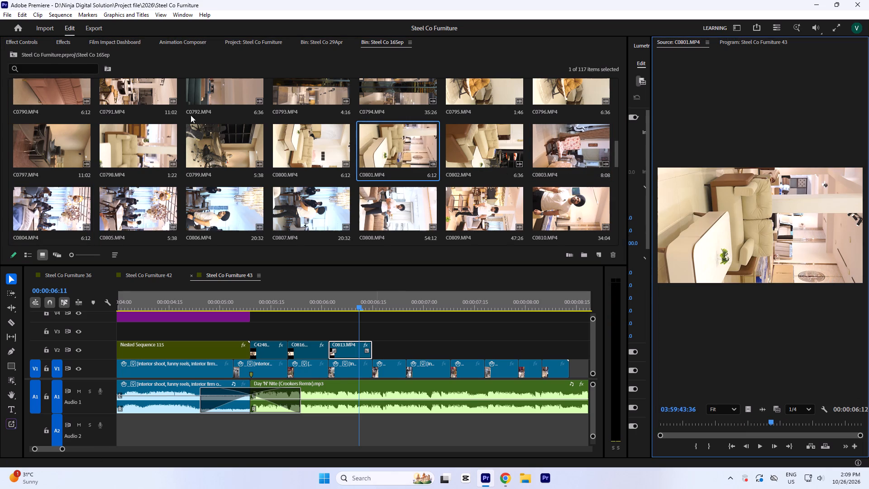
key(ctrl+s)
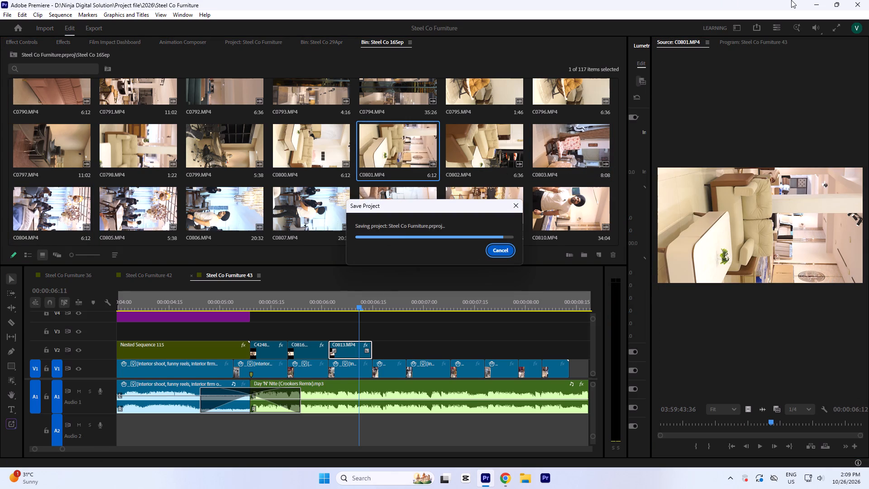